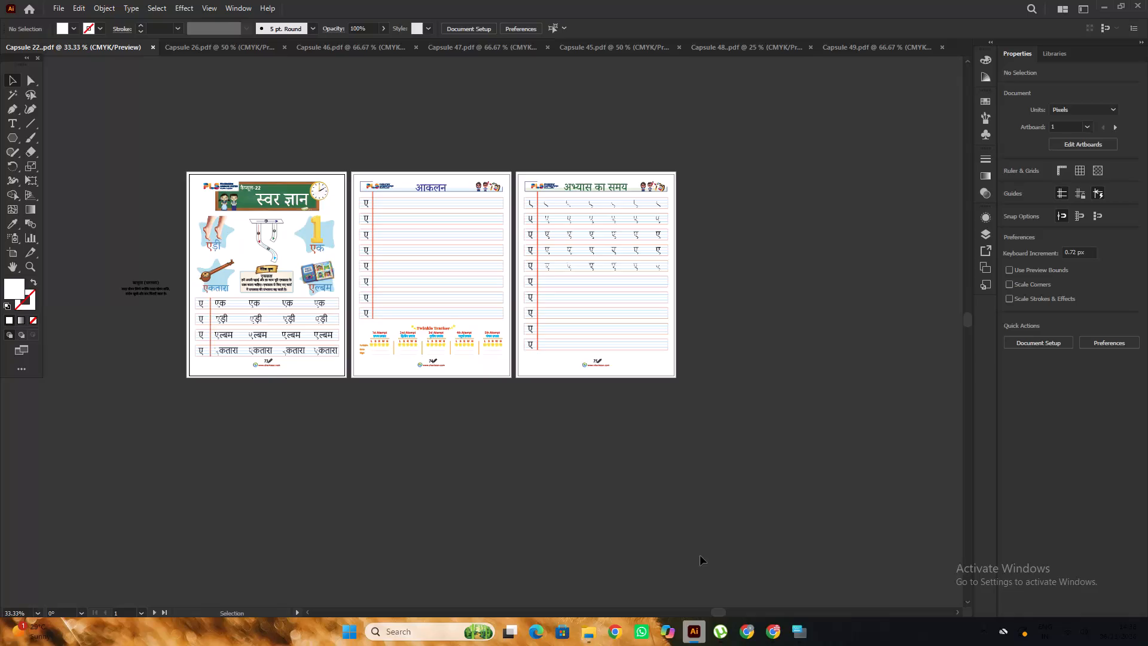
Examine the three Hindi vowel worksheet pages of the Capsule 22 document up close.
alt+scroll(268, 154, up, 3)
alt+scroll(269, 154, down, 4)
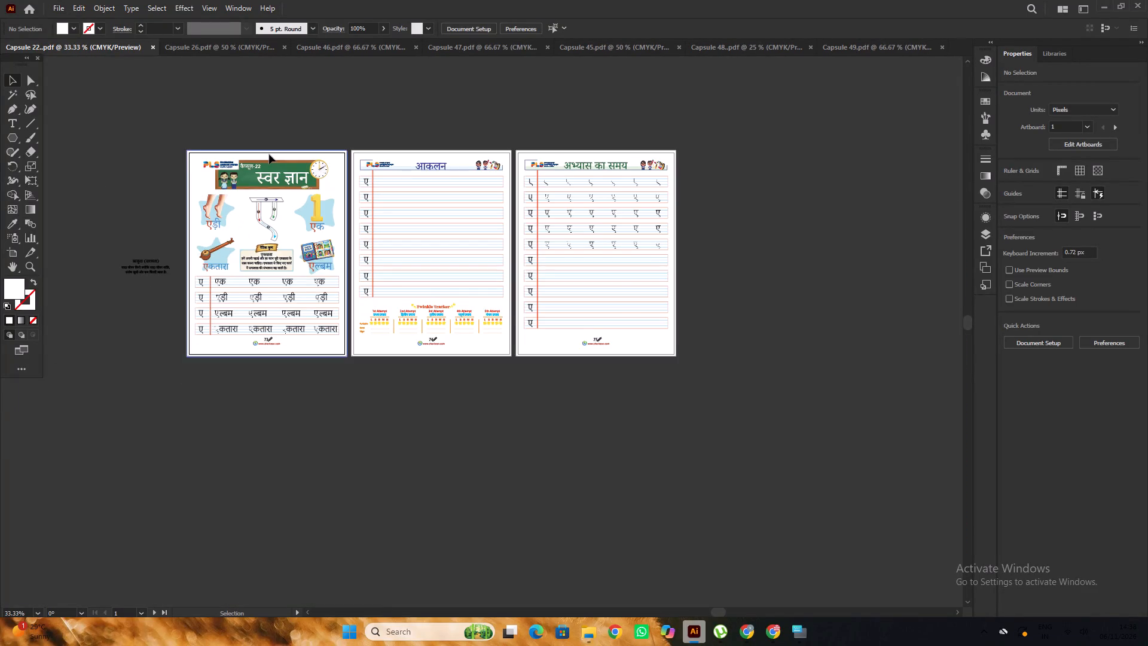
alt+scroll(269, 154, up, 2)
click(744, 640)
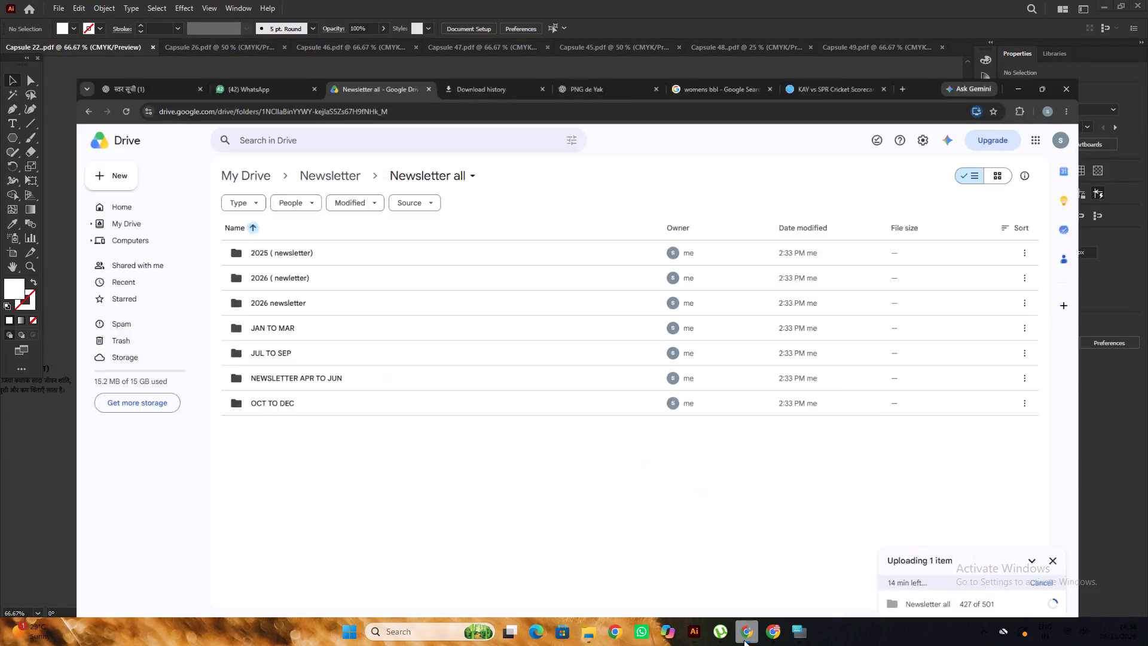
click(744, 640)
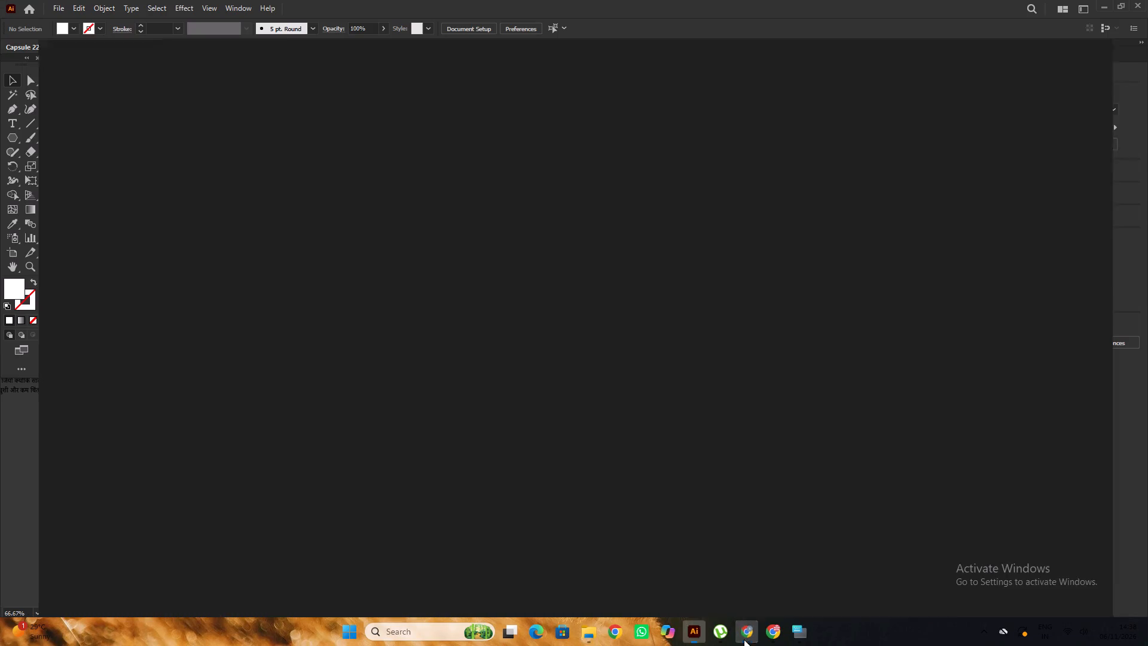
scroll(484, 351, down, 4)
alt+scroll(484, 351, up, 2)
alt+scroll(484, 351, down, 2)
key(space)
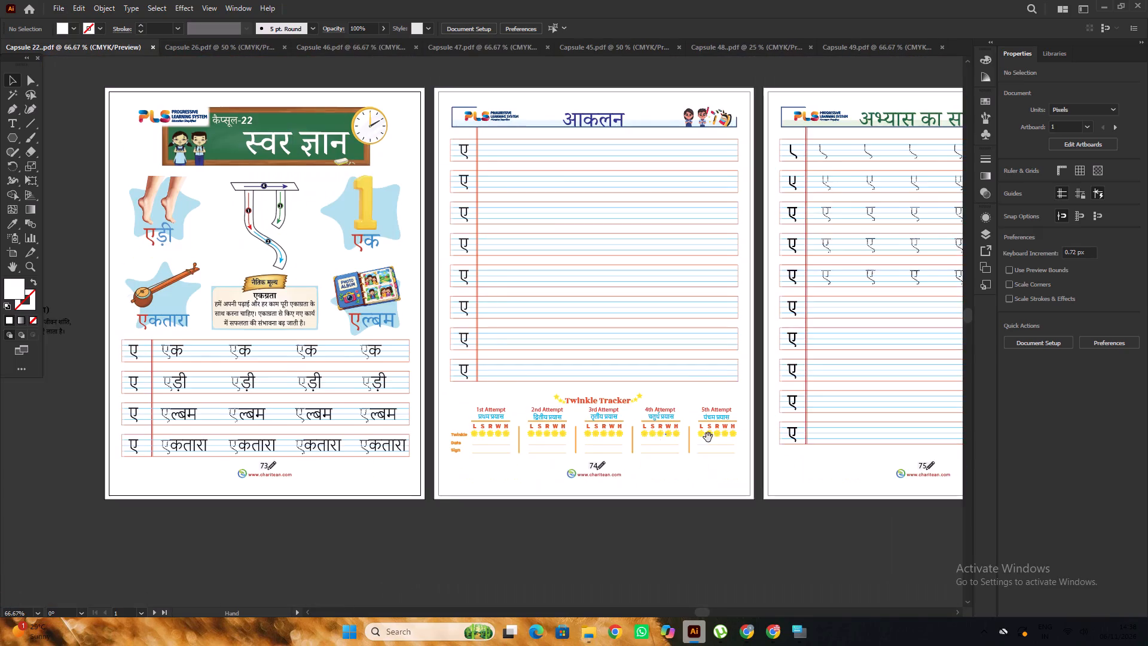
drag(675, 427, 572, 413)
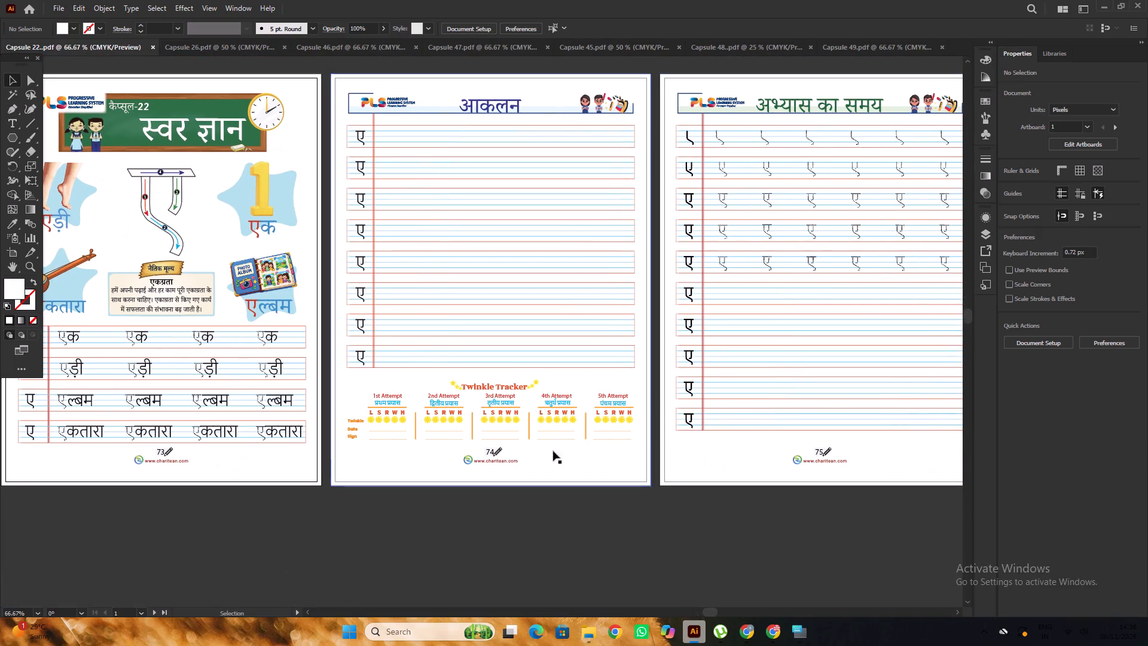
Switch to Google Drive in Chrome and look through the contents of Home and My Drive.
click(737, 635)
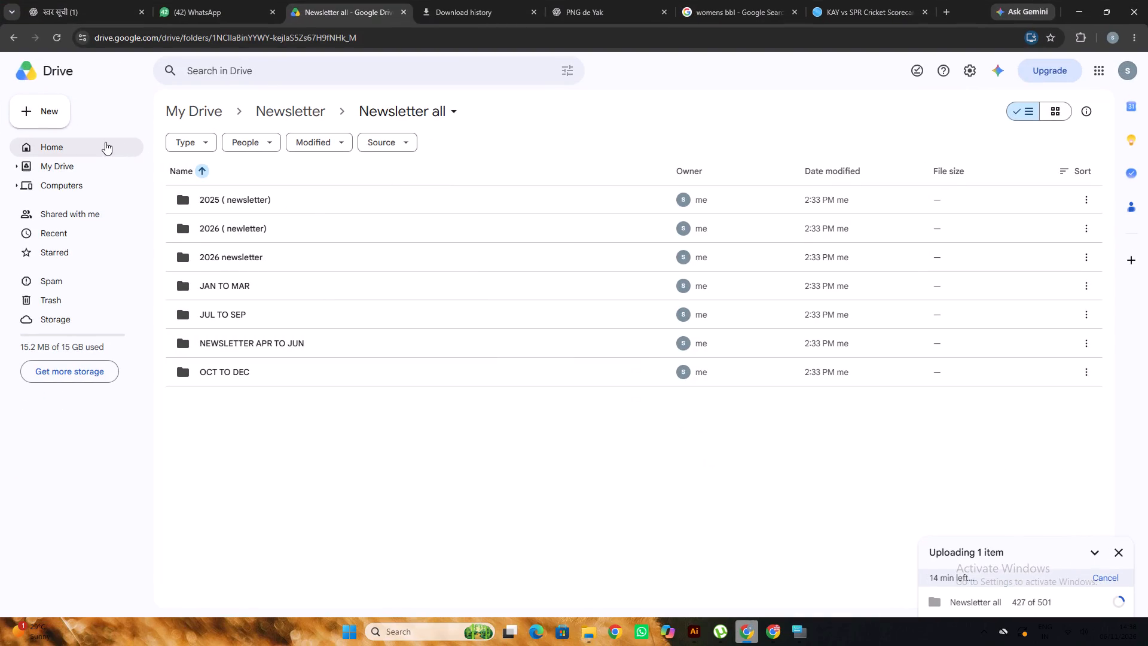
click(105, 142)
click(100, 151)
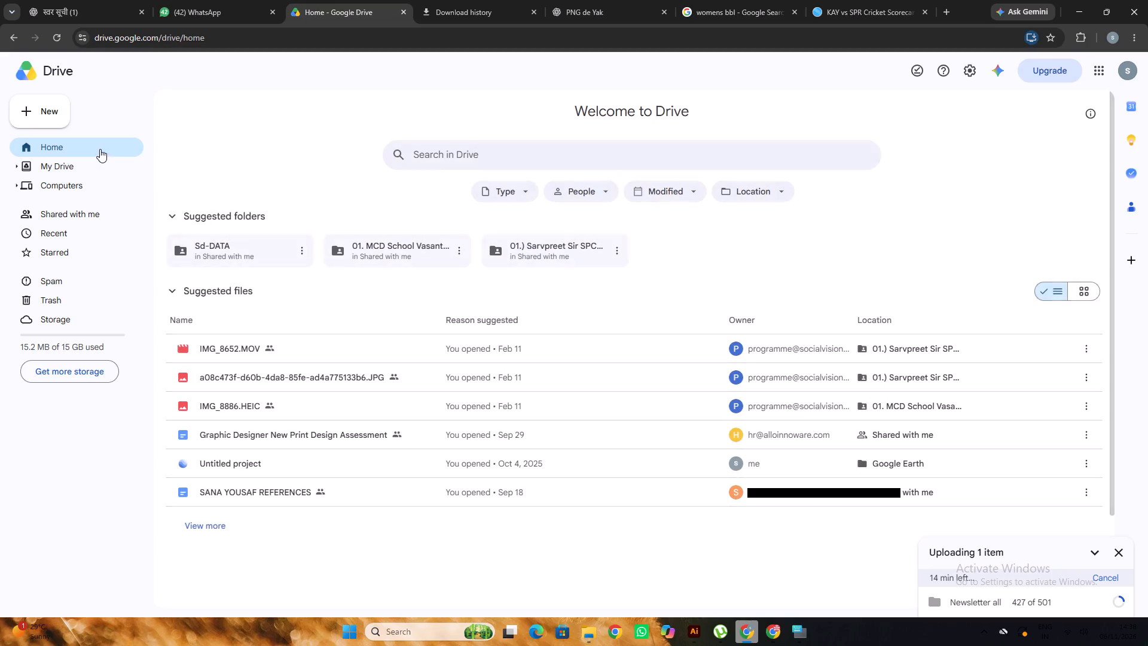
click(91, 167)
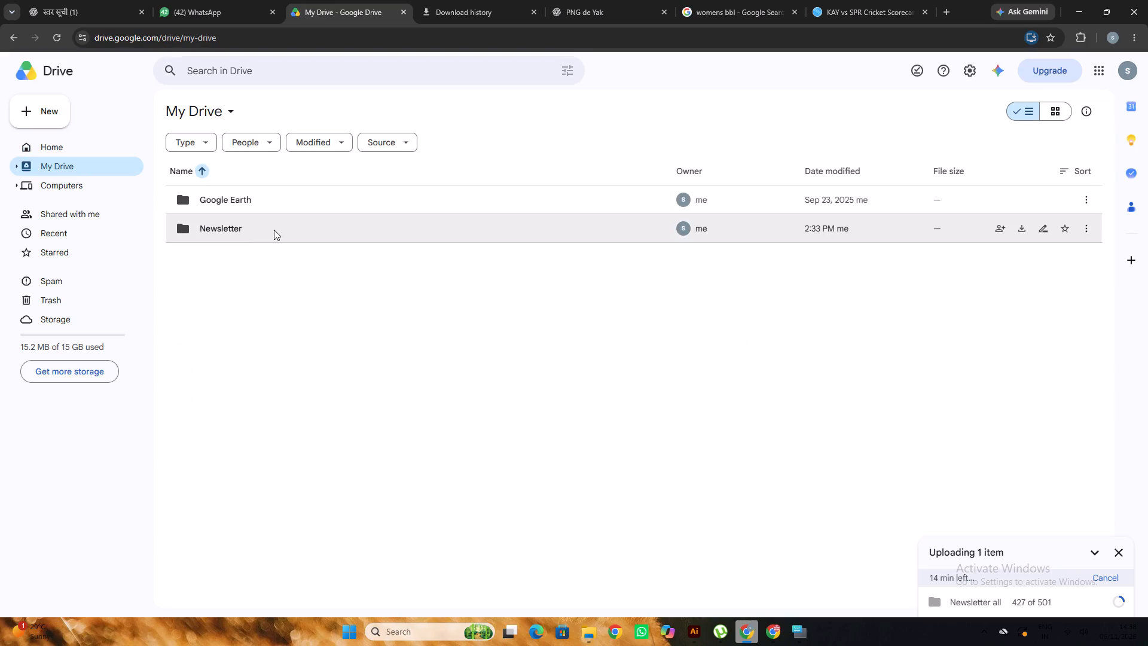
click(77, 151)
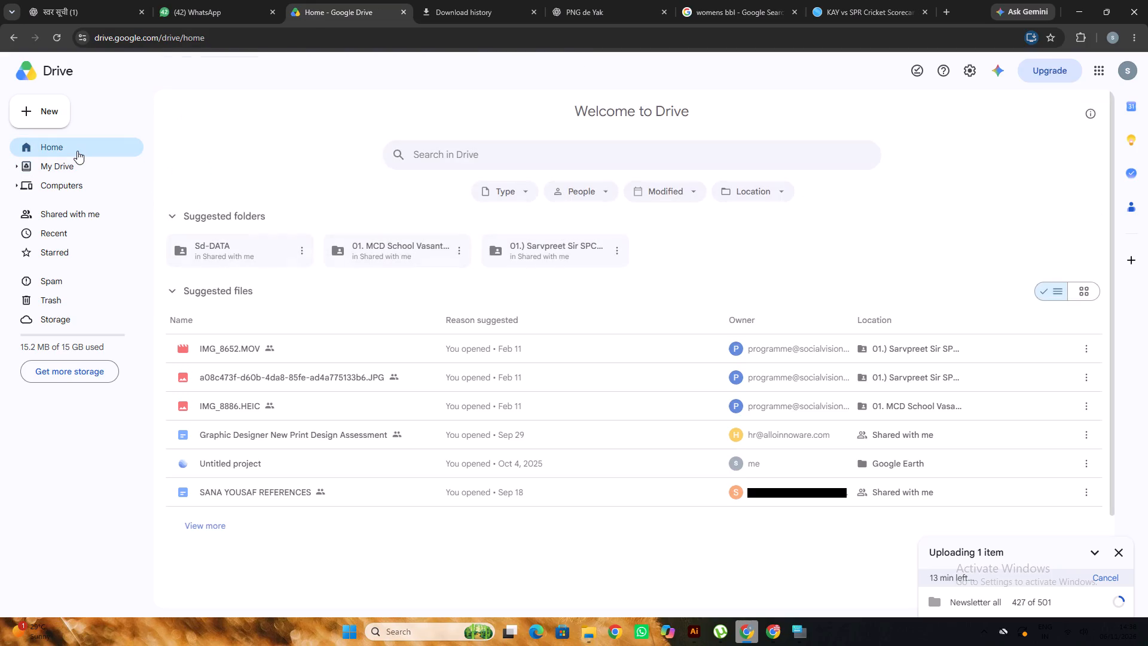
click(80, 168)
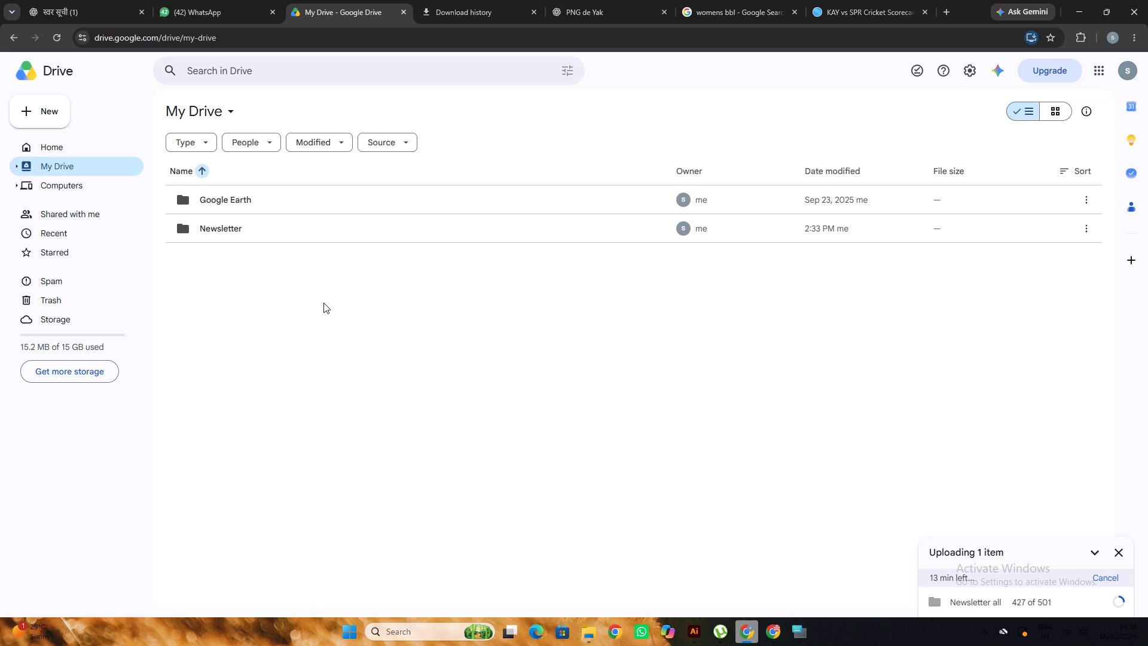
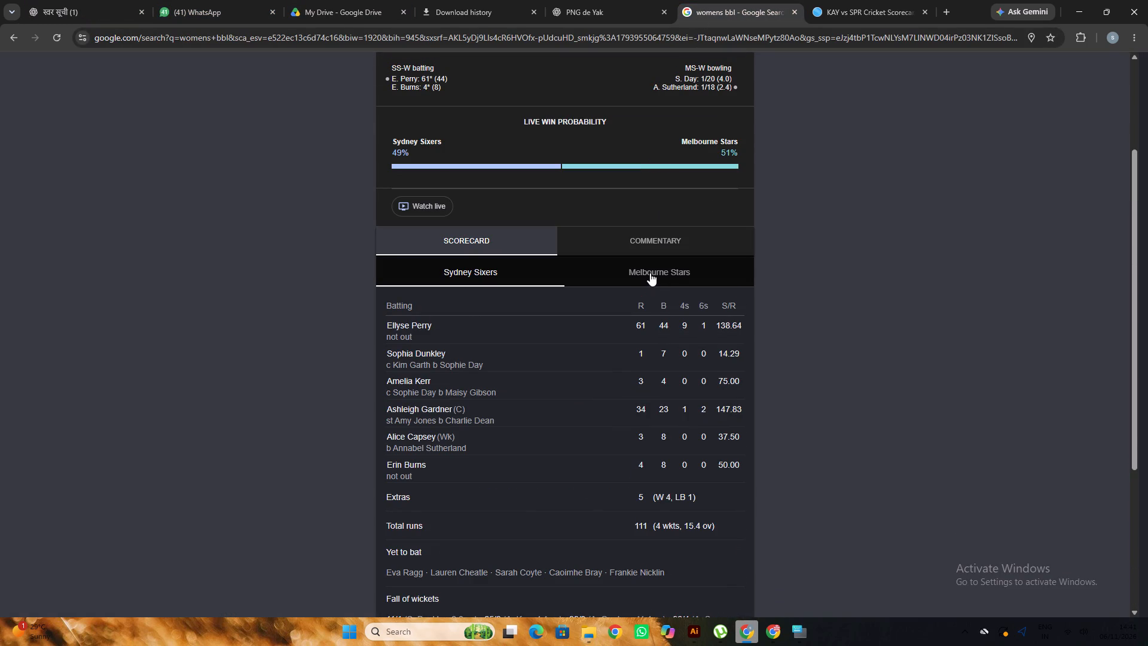
scroll(650, 273, up, 6)
scroll(650, 273, down, 5)
scroll(650, 273, up, 5)
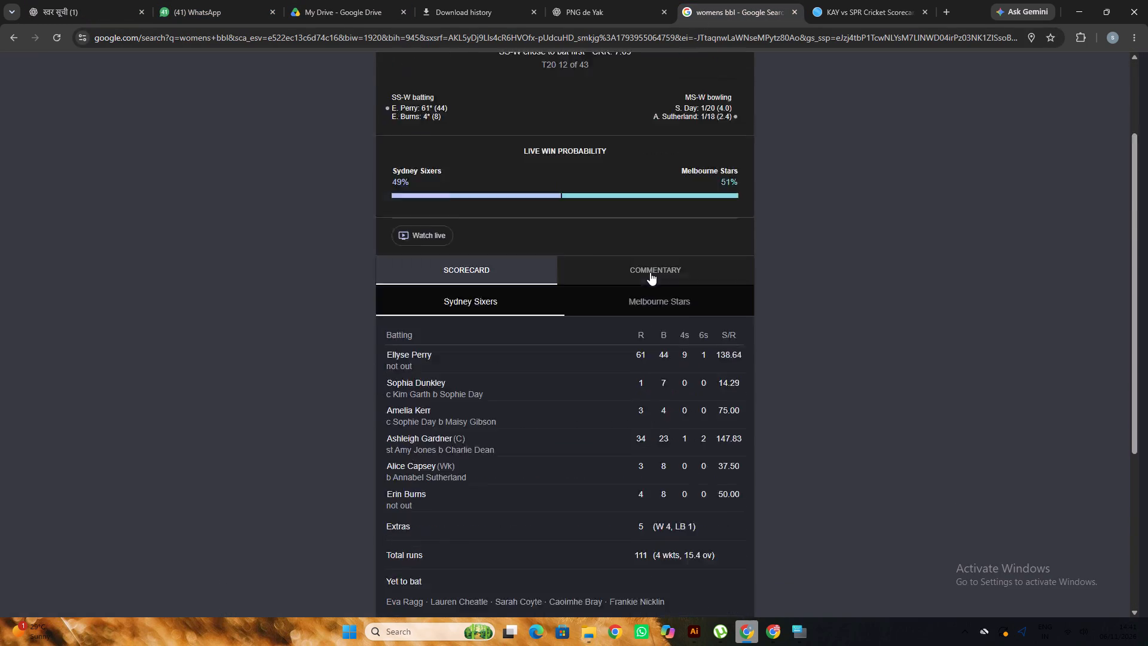
click(850, 0)
scroll(564, 246, up, 2)
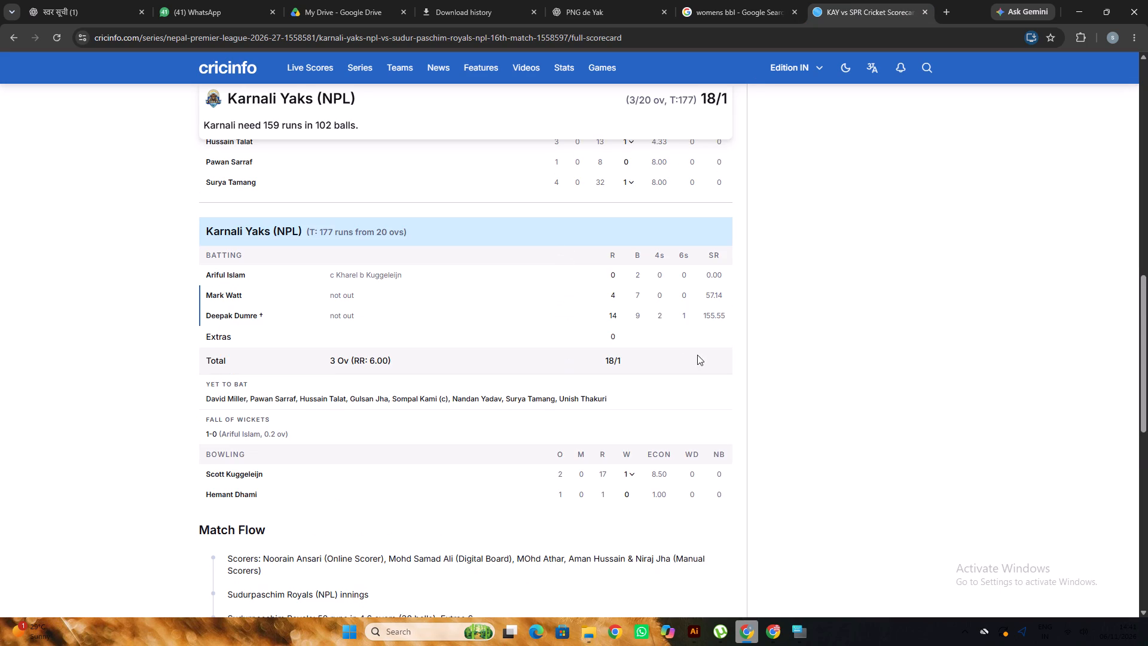
click(58, 32)
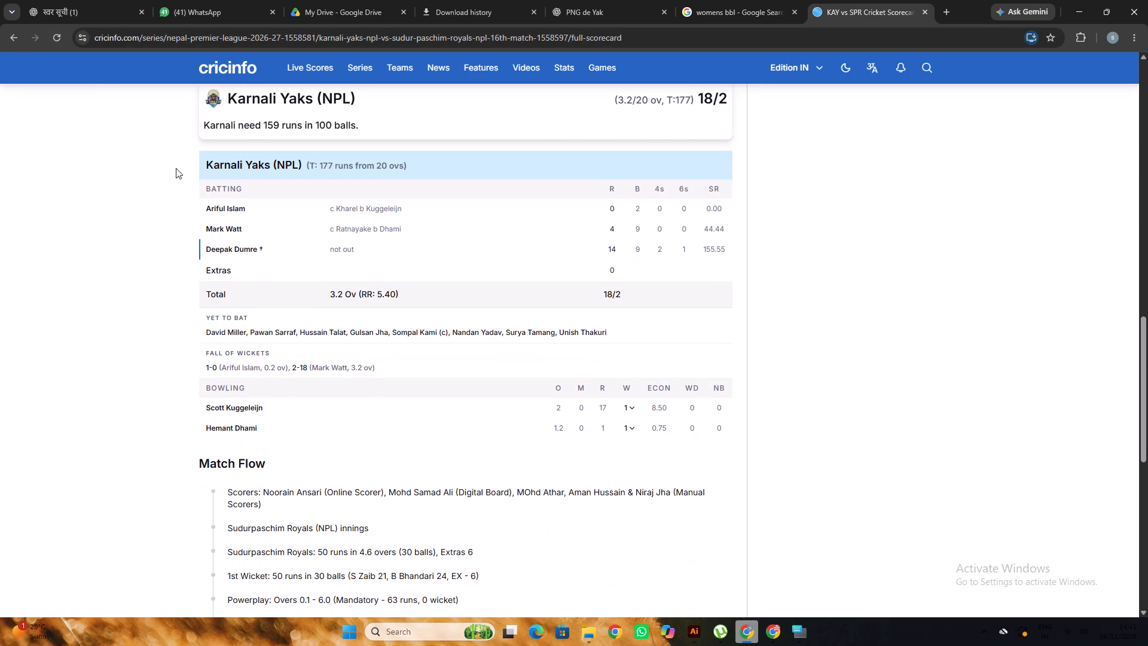
scroll(176, 168, up, 2)
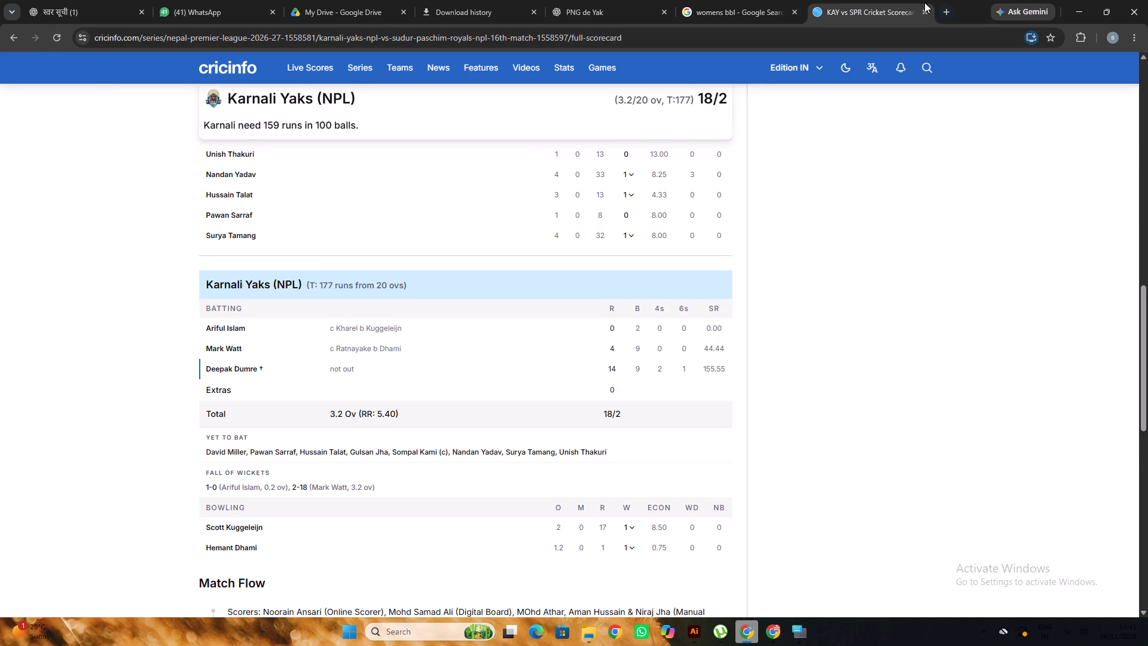
Close the Cricinfo scorecard page and open a blank browser tab.
click(925, 10)
click(883, 10)
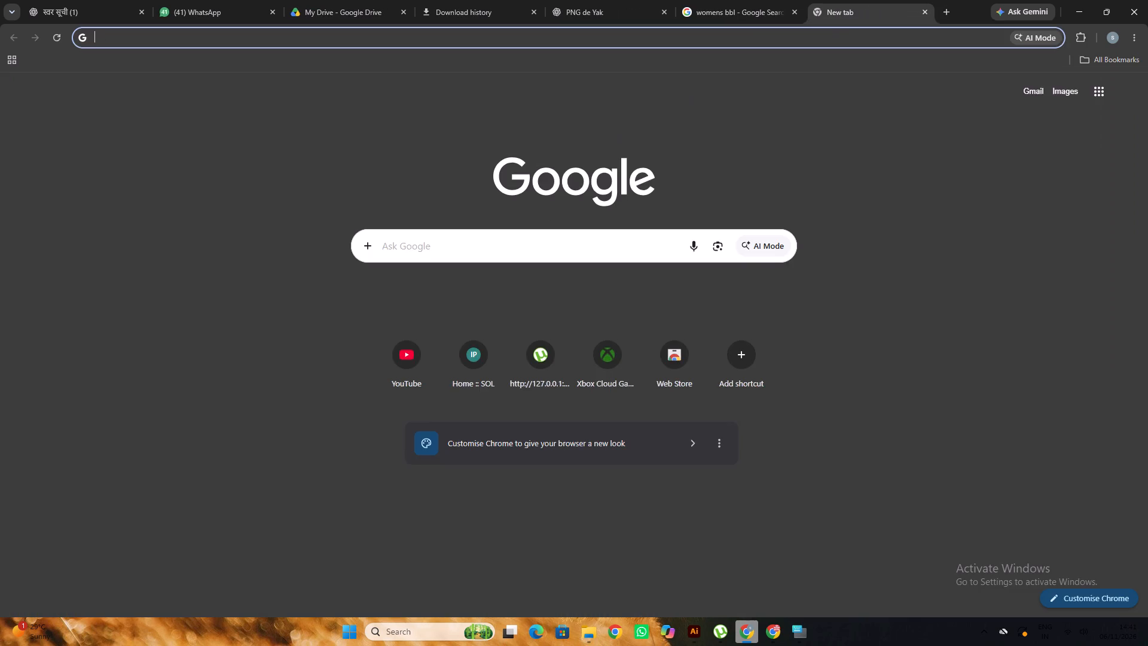
click(509, 264)
click(348, 144)
Switch to Illustrator, look over the three Capsule 22 pages and save the document.
click(1071, 6)
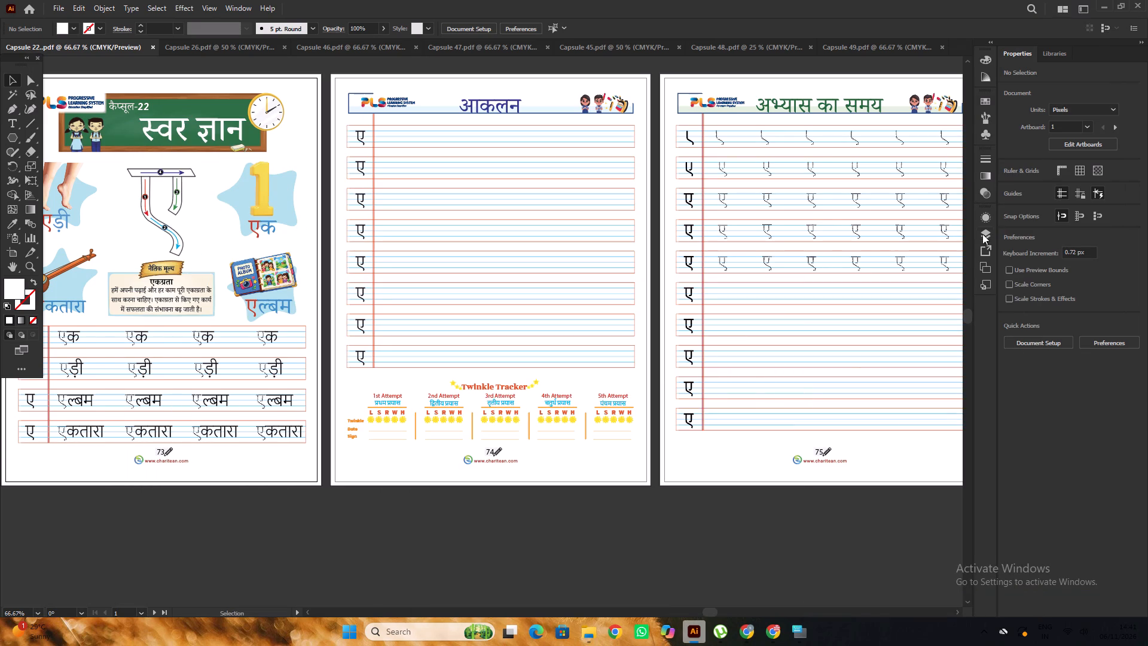
scroll(804, 206, down, 1)
scroll(823, 203, up, 1)
alt+scroll(808, 201, down, 1)
scroll(786, 200, up, 2)
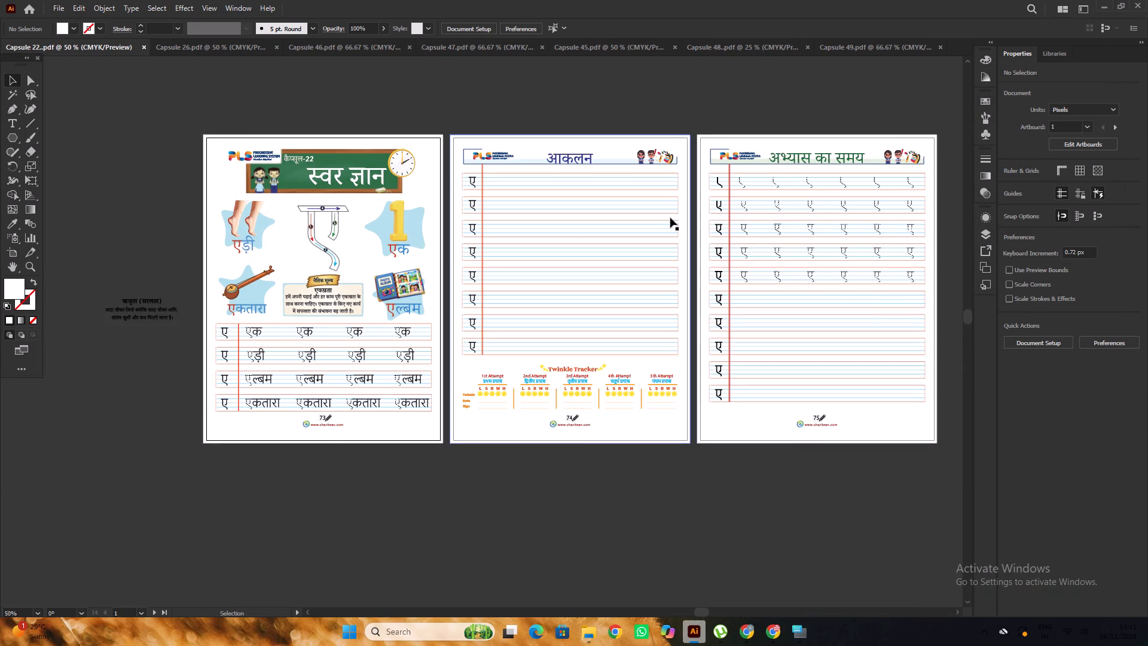
scroll(367, 227, up, 3)
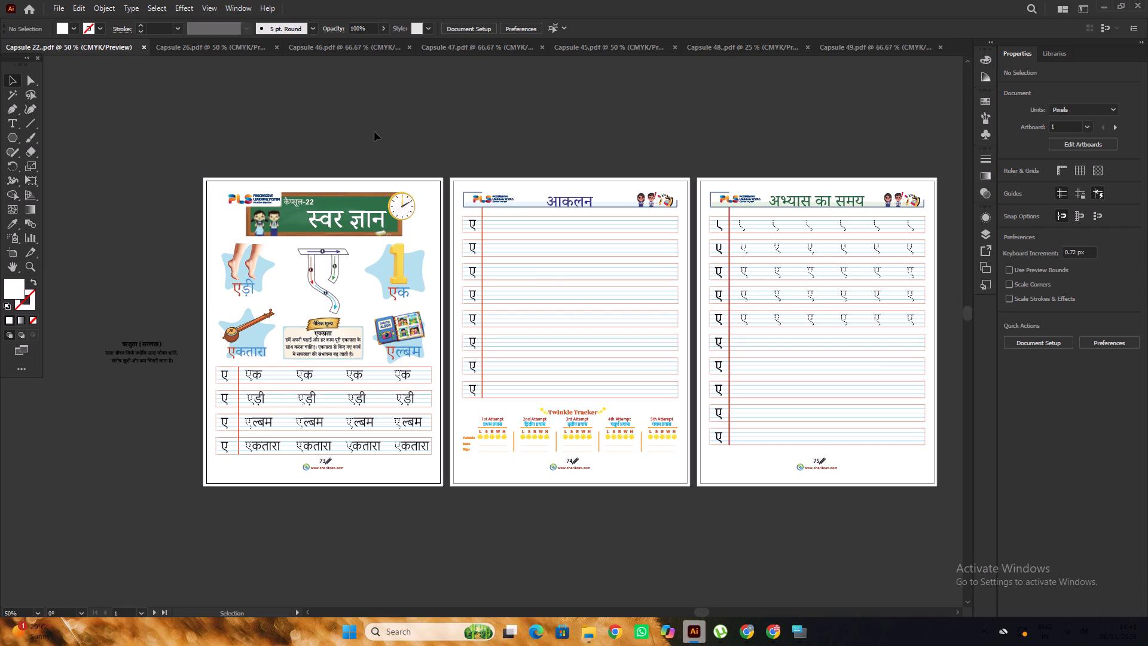
key(ctrl+s)
In the Capsule 49 document, set the font of the number 49 in the first page's chalkboard heading to Sassoon Primary.
click(836, 45)
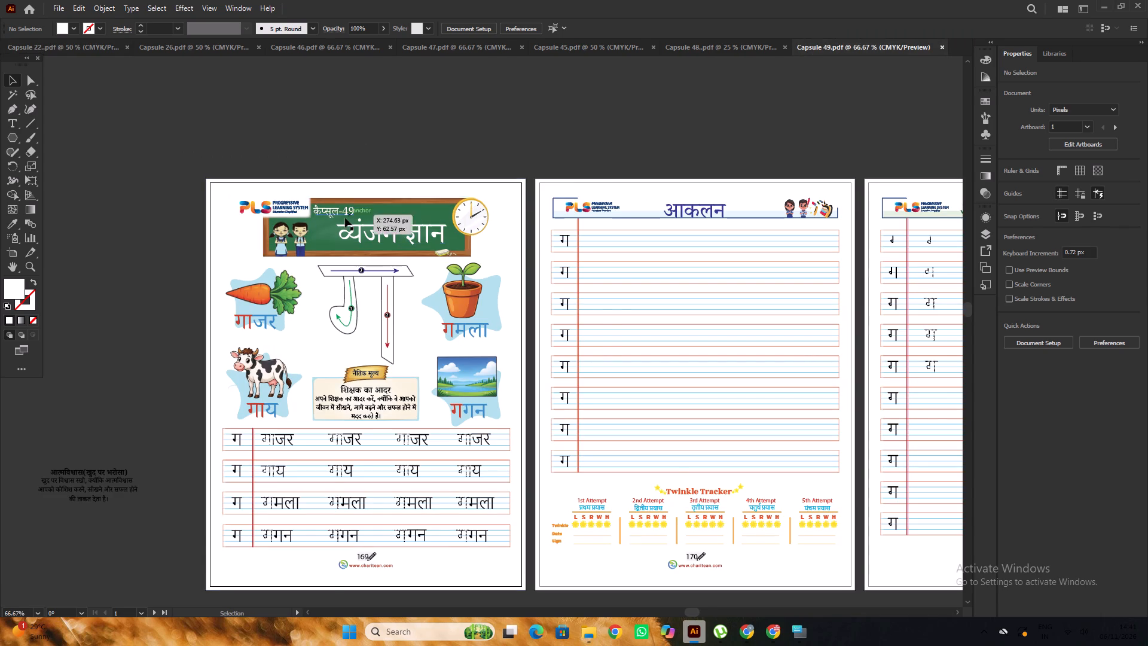
alt+scroll(345, 218, up, 2)
key(t)
drag(344, 205, 382, 199)
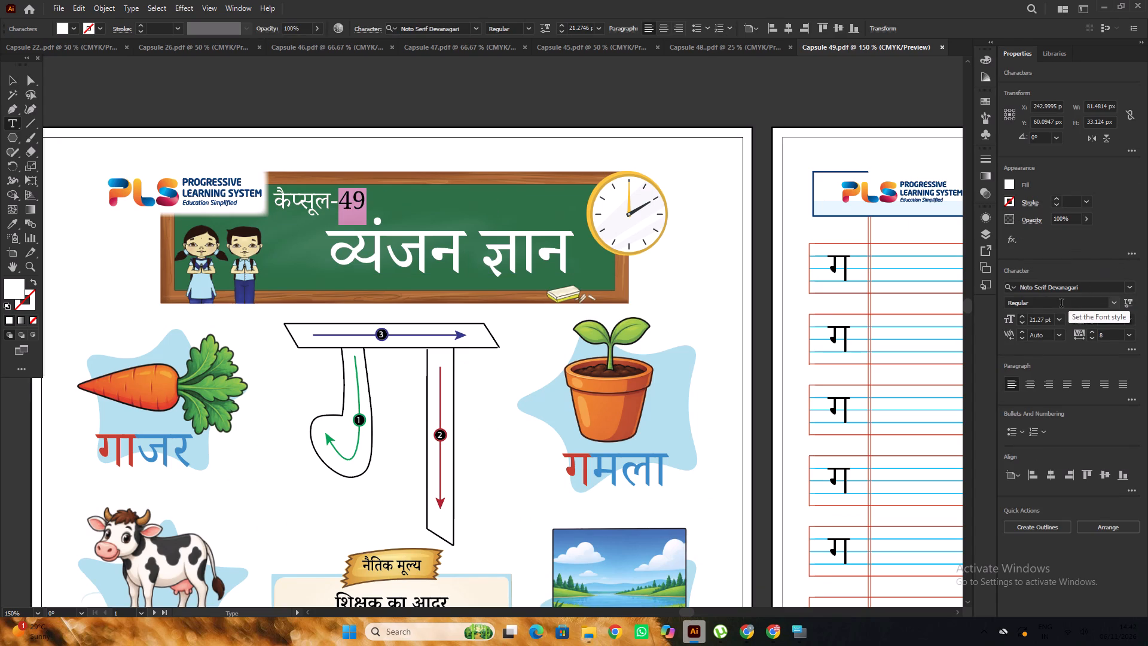
click(1092, 294)
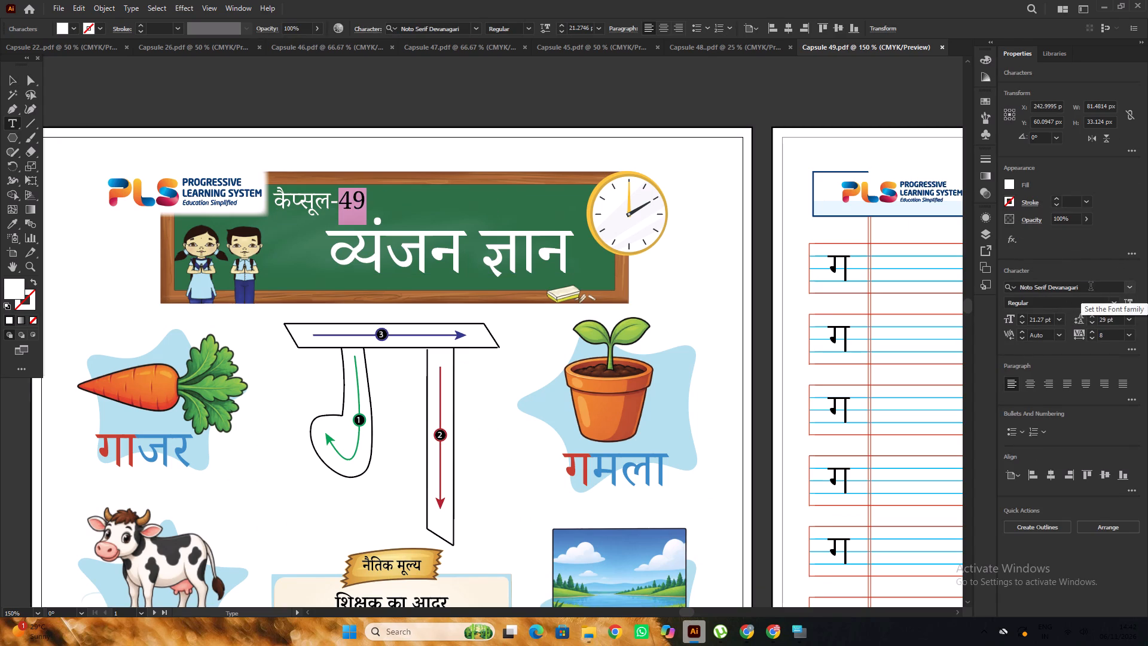
click(1091, 287)
text(sa)
key(s)
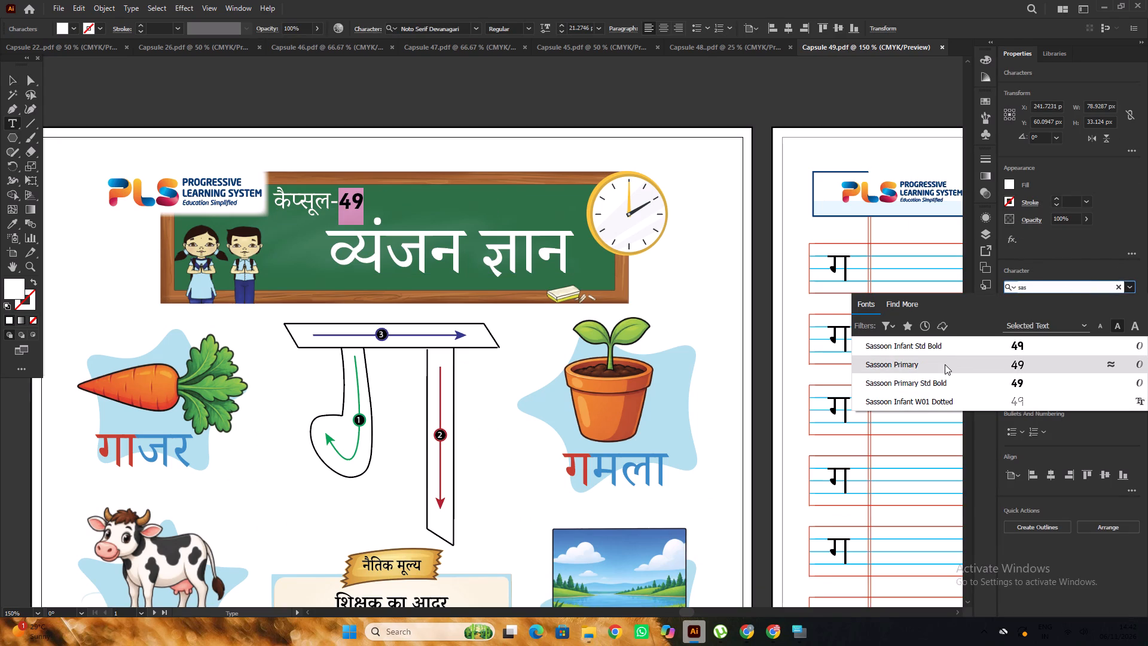
click(945, 364)
alt+scroll(423, 281, down, 2)
alt+scroll(587, 266, up, 1)
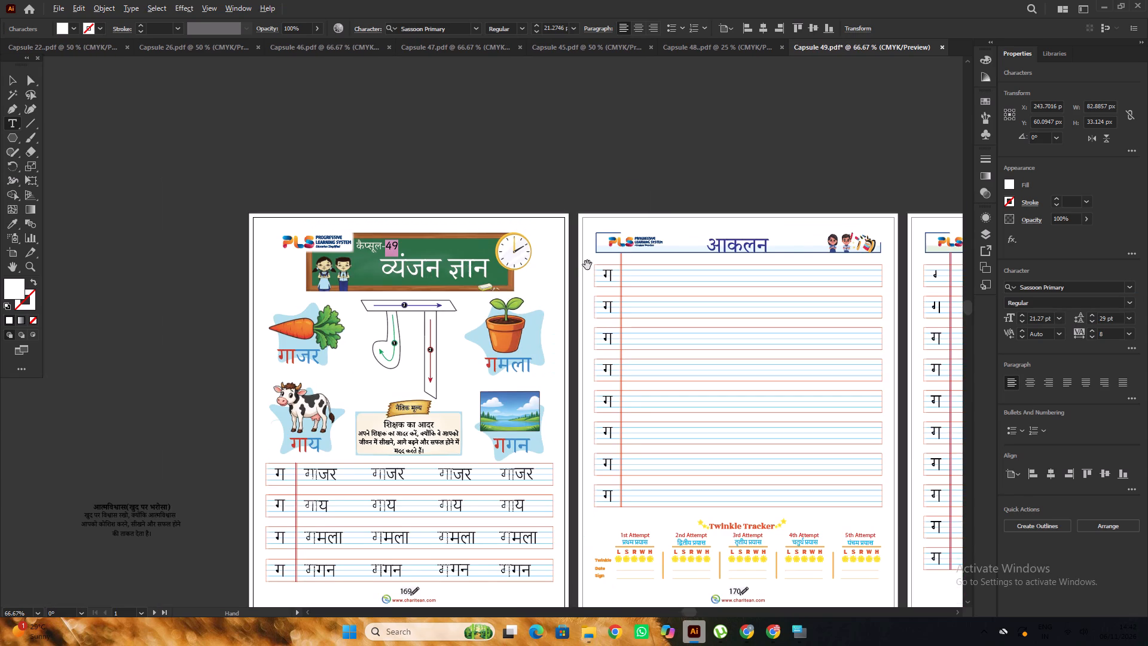
Change the font of the selected heading number 49 to Sassoon Primary Std Bold and check it on the page.
click(1070, 287)
text(sa)
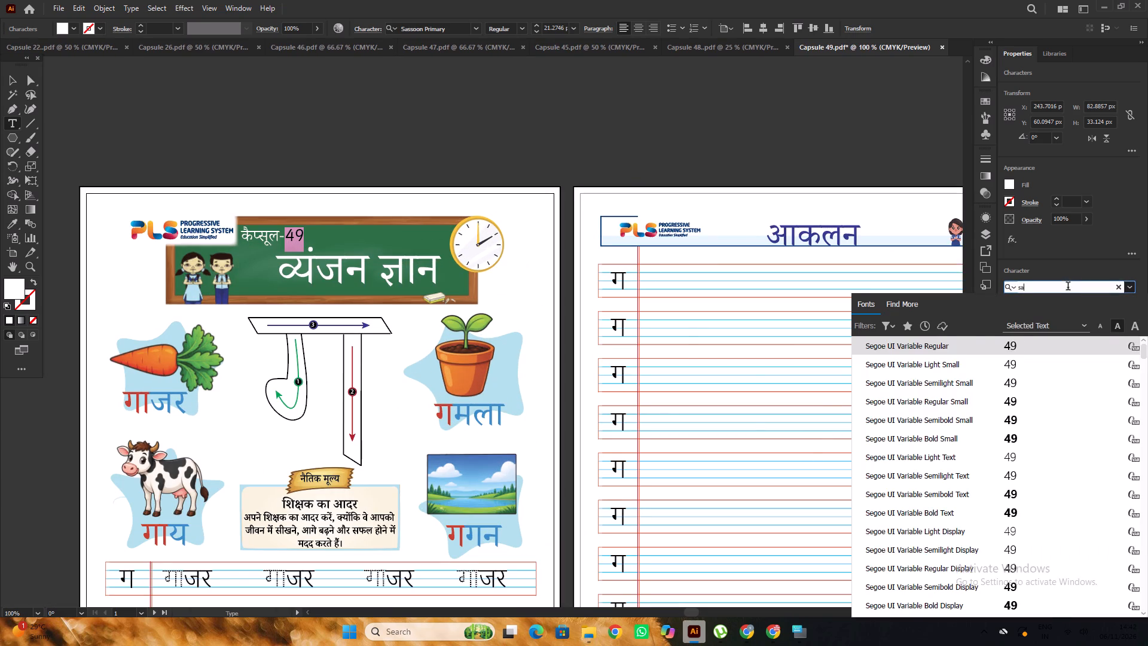
key(s)
click(926, 378)
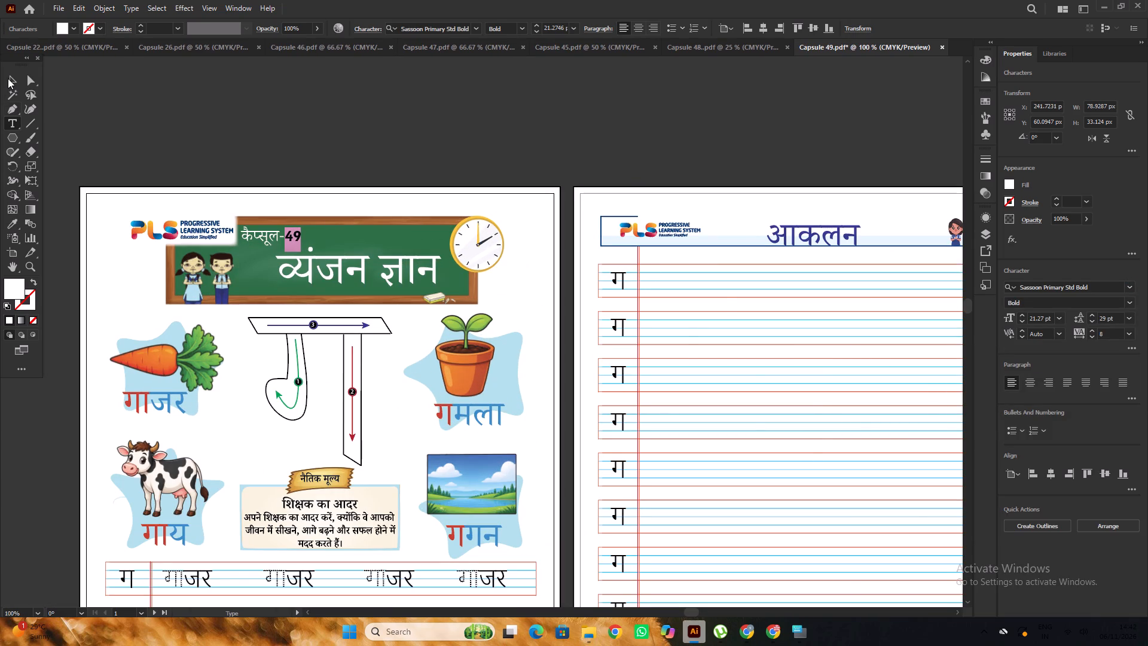
click(8, 78)
click(285, 105)
alt+scroll(316, 112, down, 4)
scroll(317, 145, down, 4)
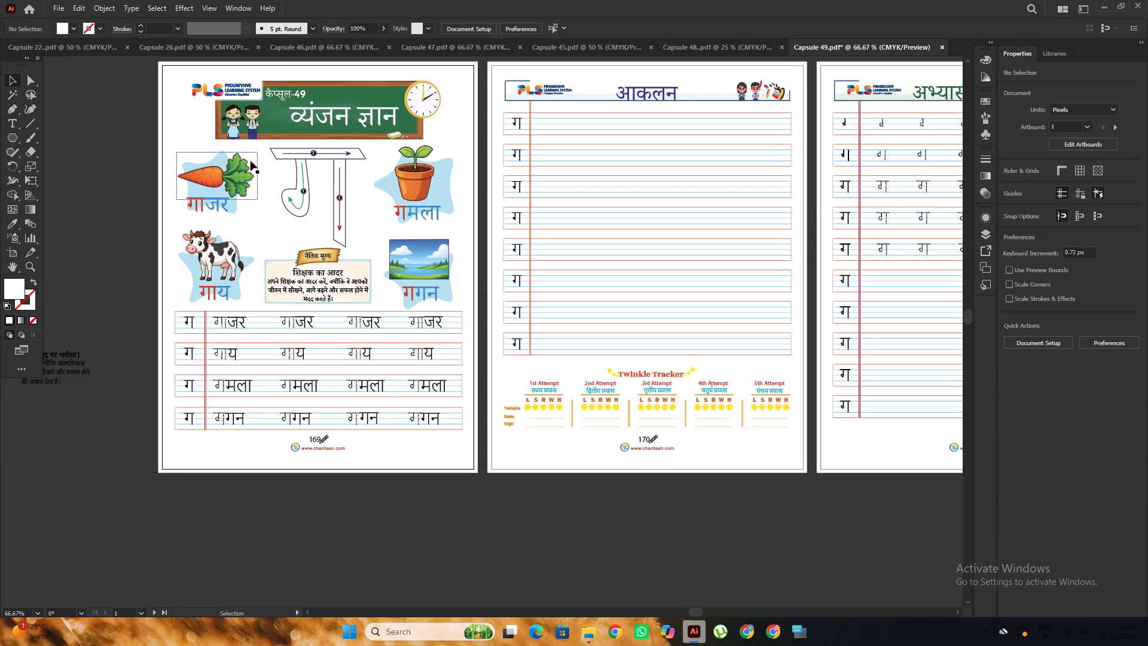
scroll(251, 161, up, 2)
alt+scroll(409, 157, down, 1)
scroll(409, 157, up, 5)
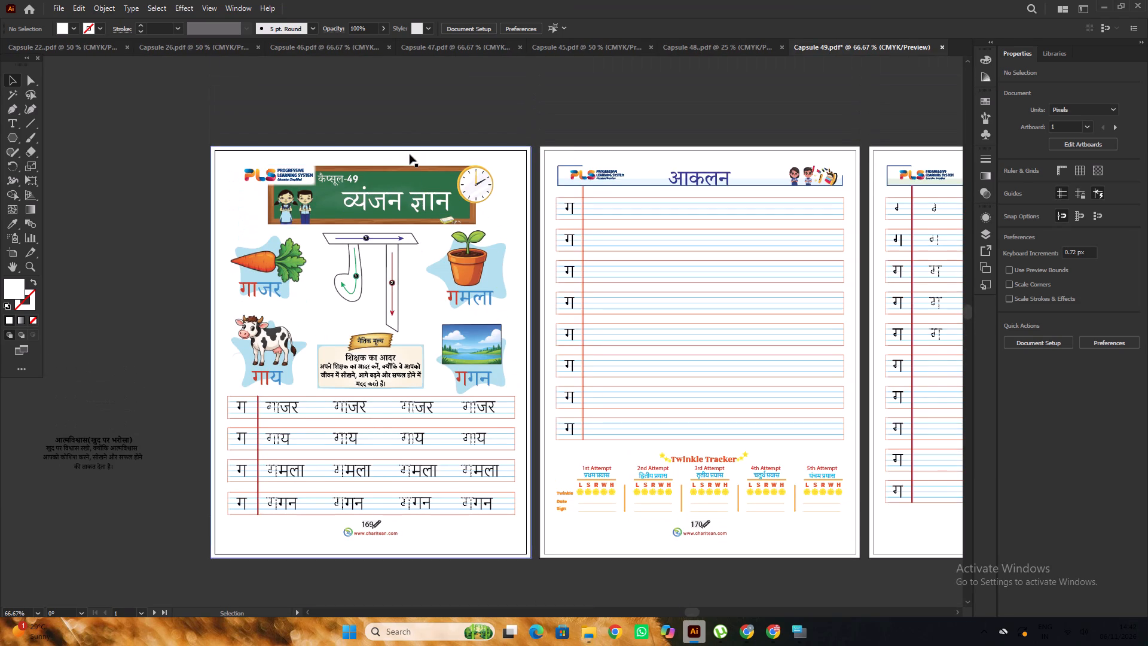
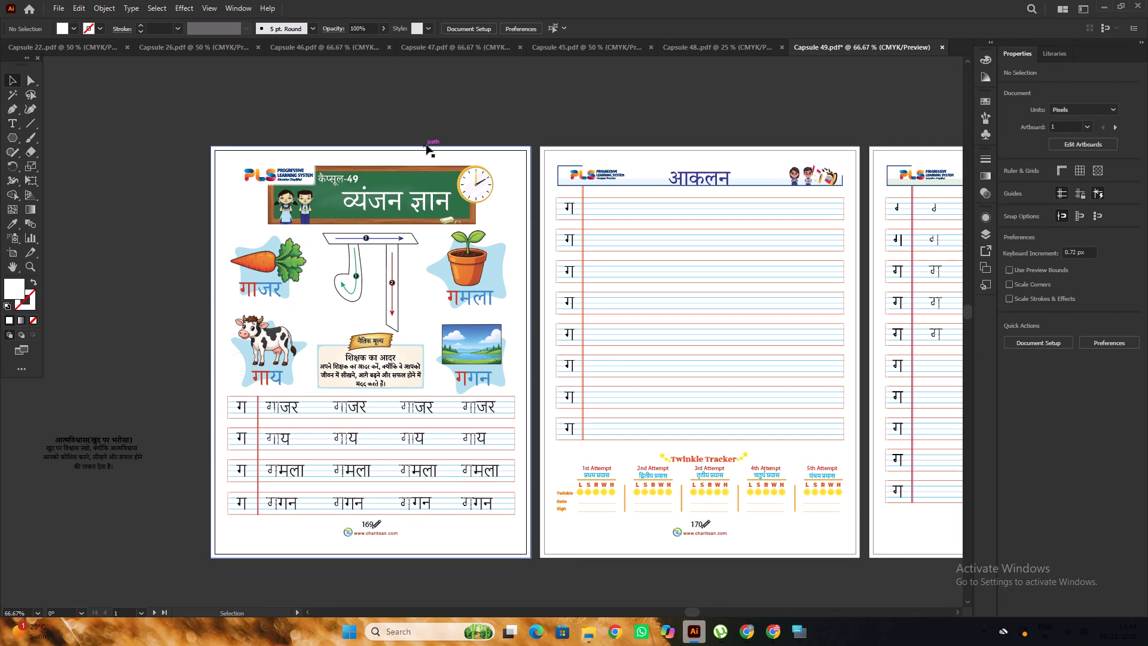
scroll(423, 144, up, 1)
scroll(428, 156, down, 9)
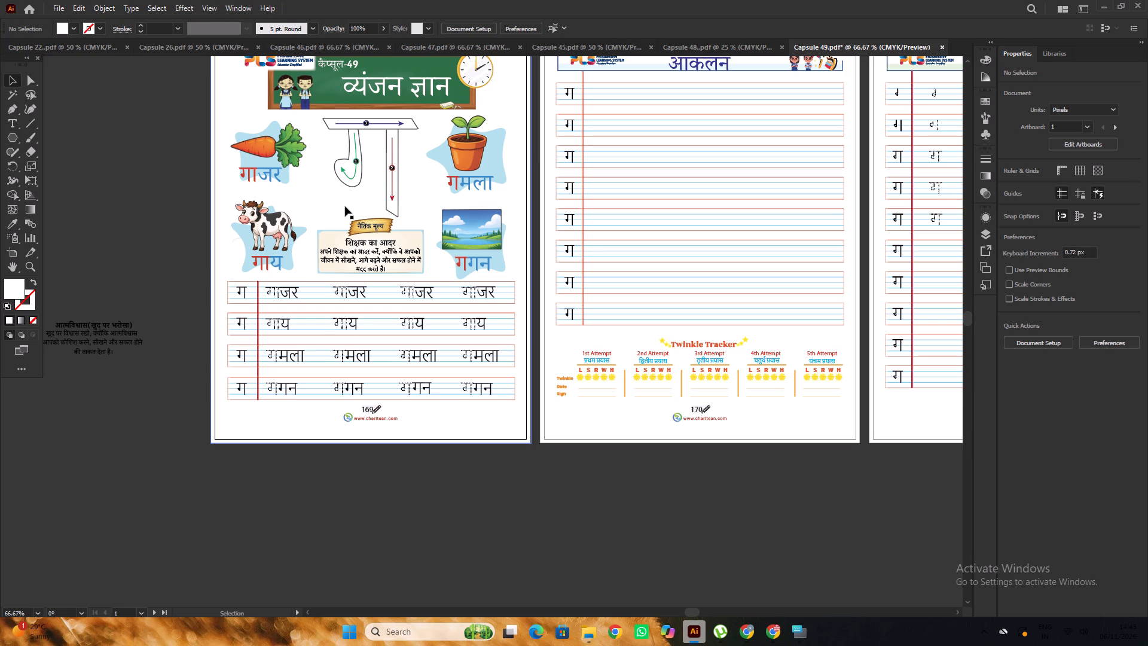
Switch to Chrome and check the uploaded contents of the Newsletter all folder in Google Drive, returning to the parent Newsletter folder.
click(747, 641)
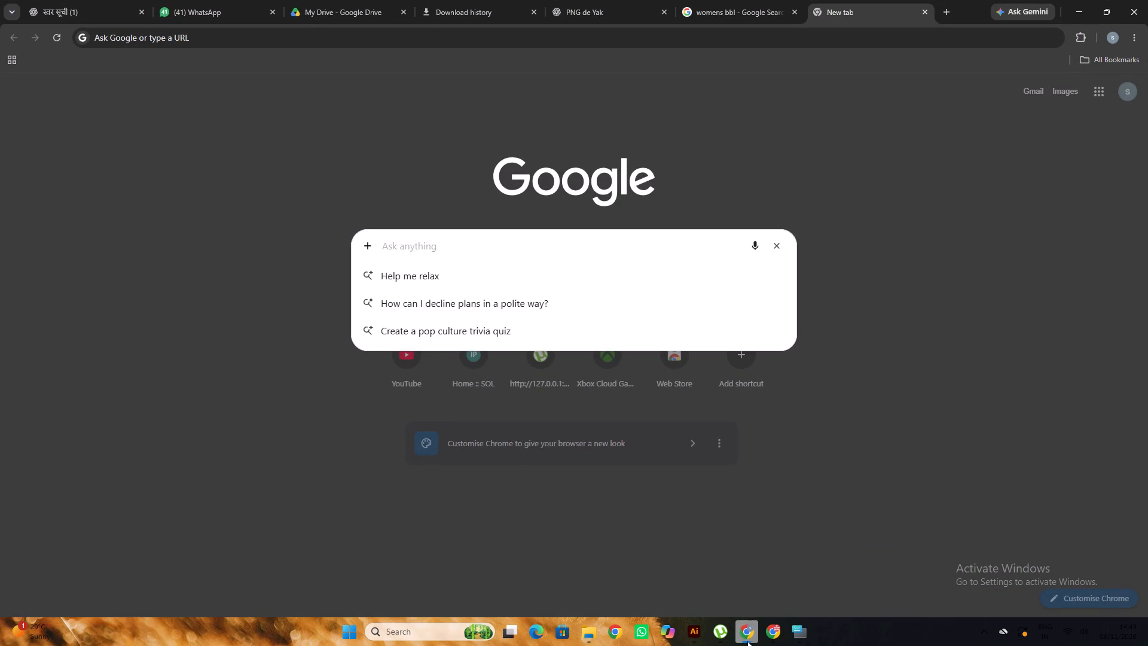
click(328, 0)
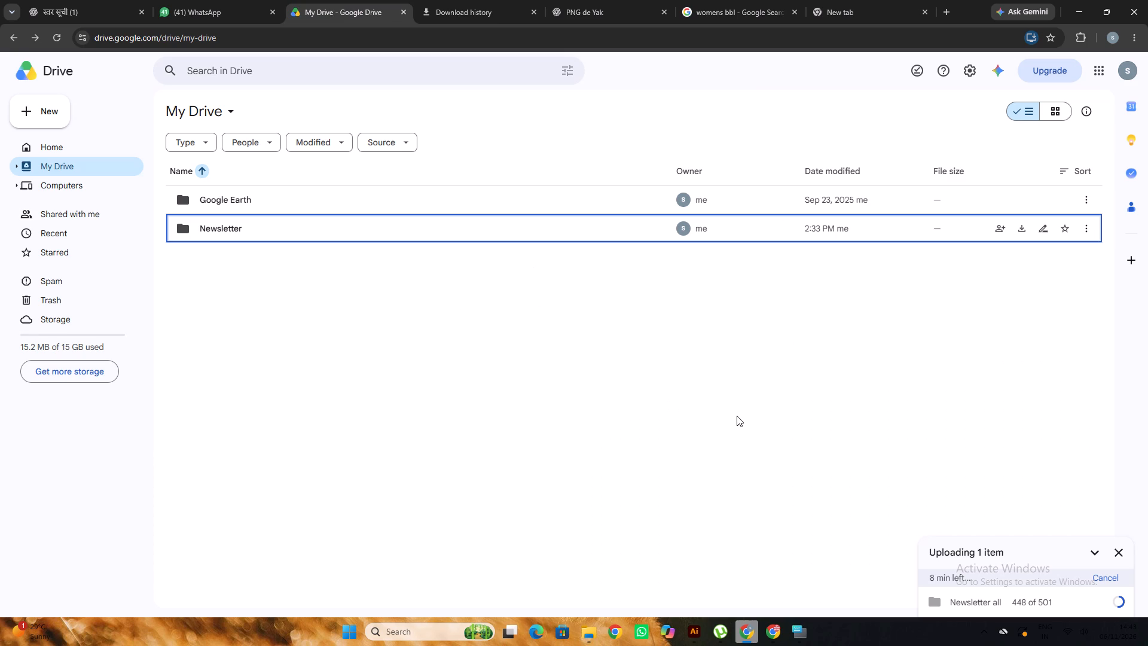
scroll(737, 416, up, 5)
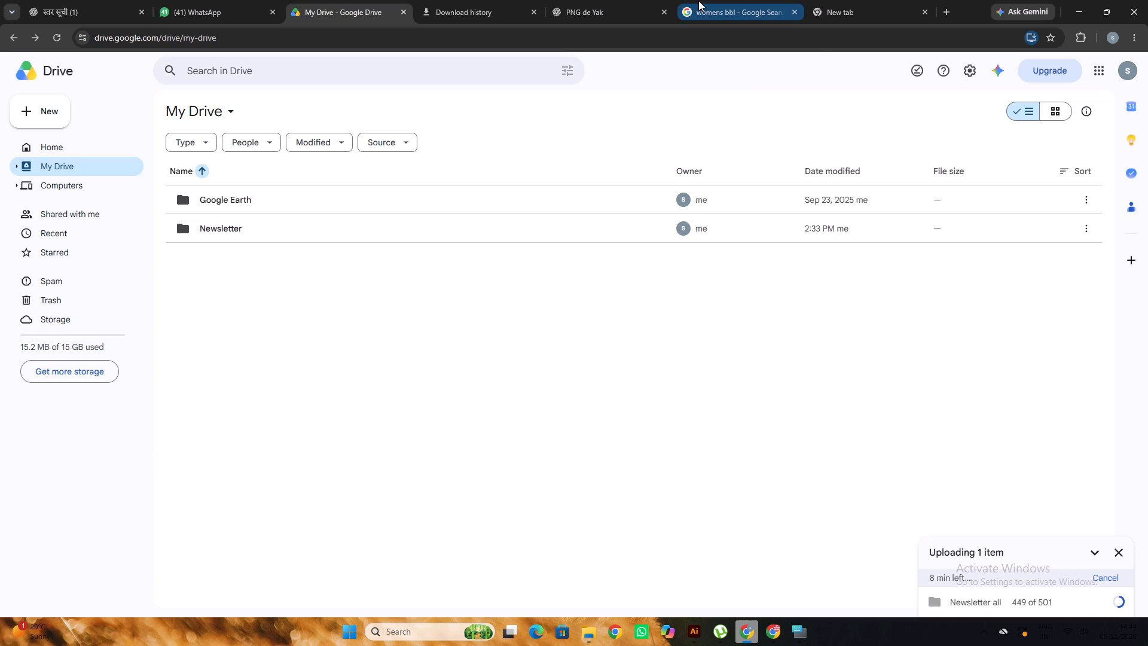
double_click(570, 230)
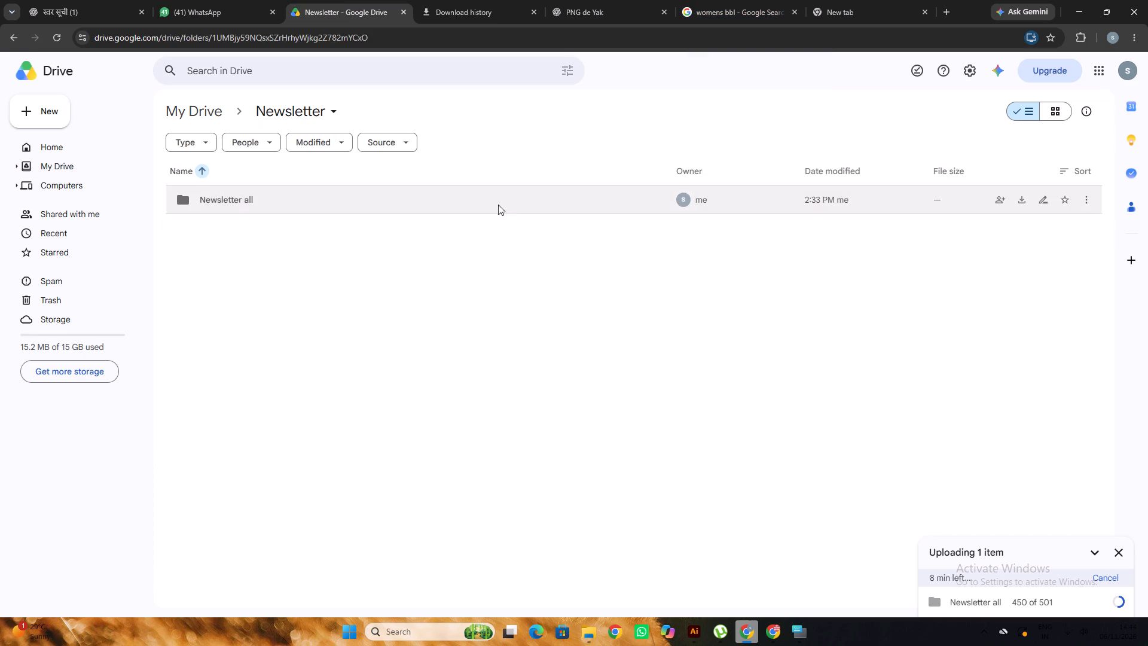
double_click(466, 200)
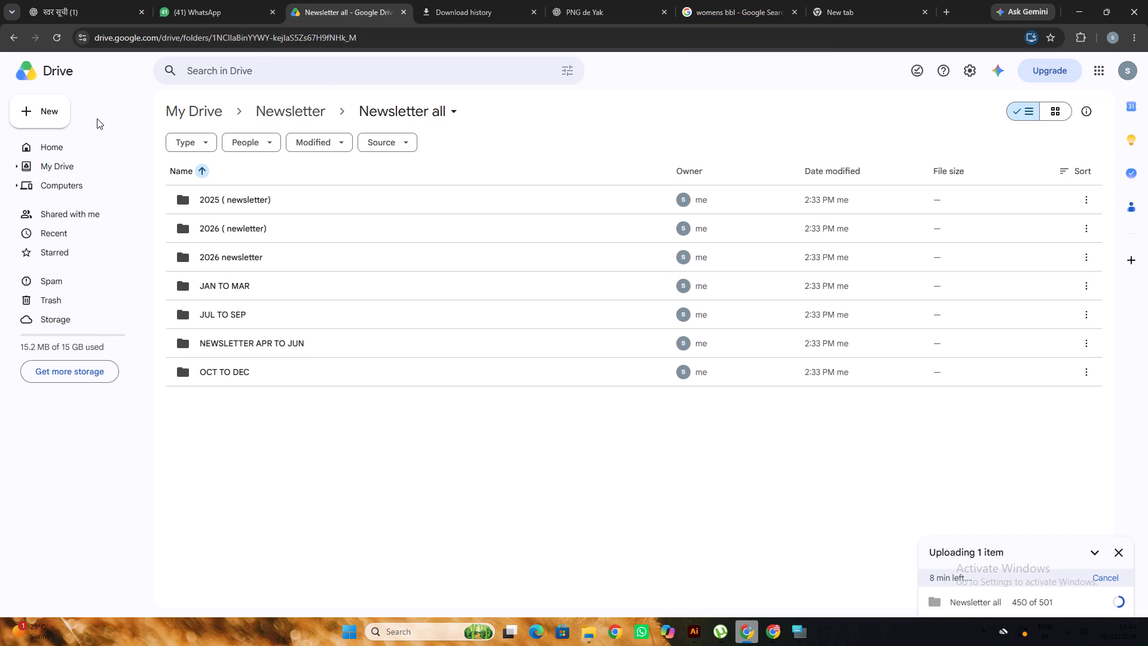
click(14, 40)
Check the live Sydney Sixers vs Melbourne Stars scorecard in the women's BBL search results and close the spare blank tab.
click(755, 0)
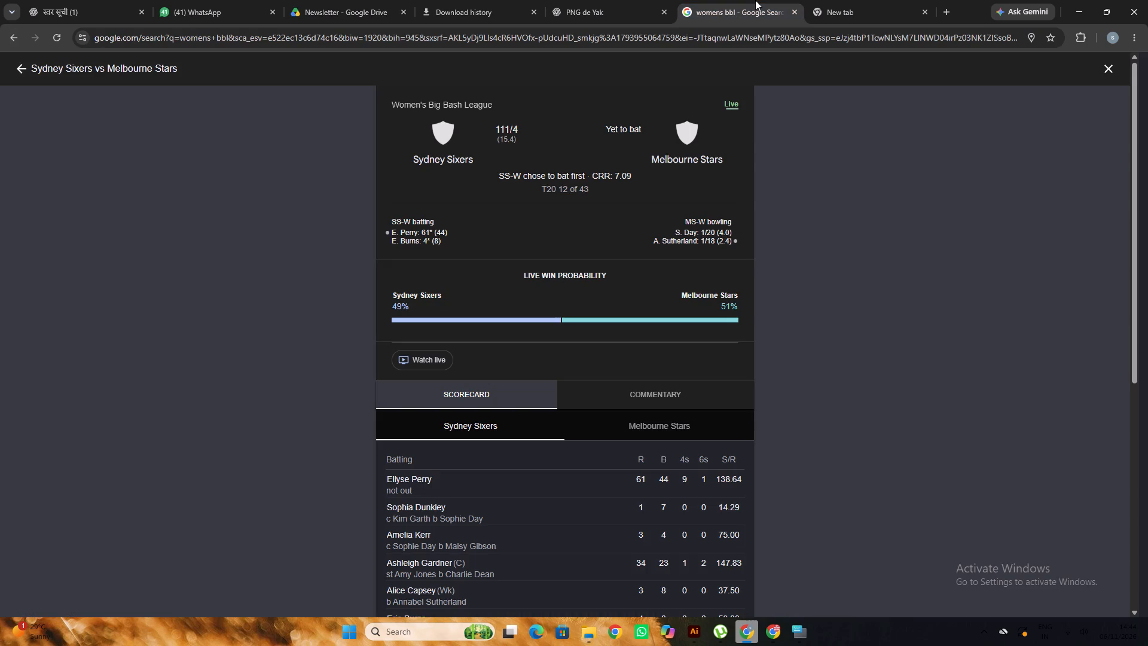
scroll(380, 132, down, 4)
scroll(380, 132, up, 5)
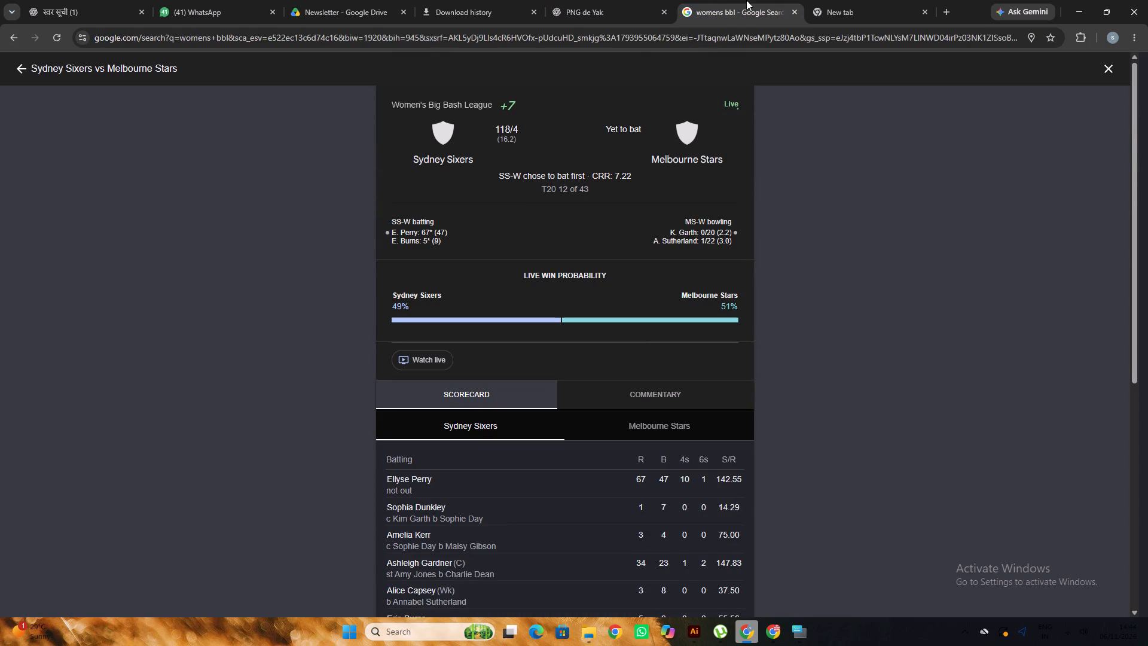
click(532, 0)
click(863, 0)
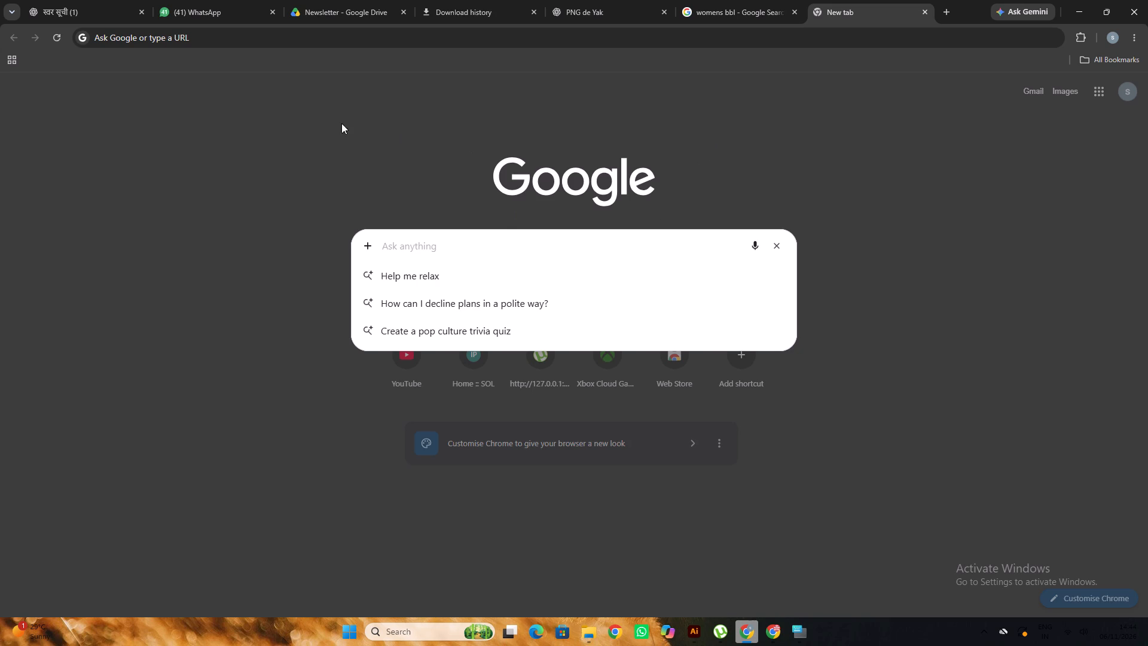
click(335, 122)
click(925, 9)
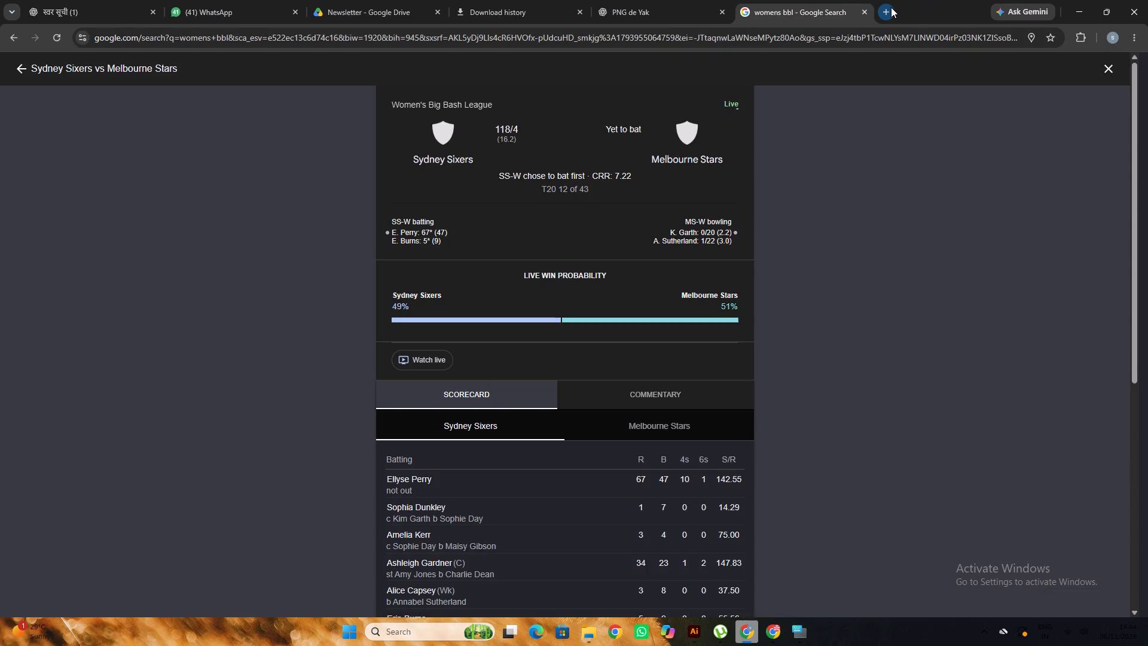
Search for fancode in a new browser tab and view the Sudurpaschim Royals vs Karnali Yaks match scorecard on the FanCode site.
click(890, 7)
click(599, 235)
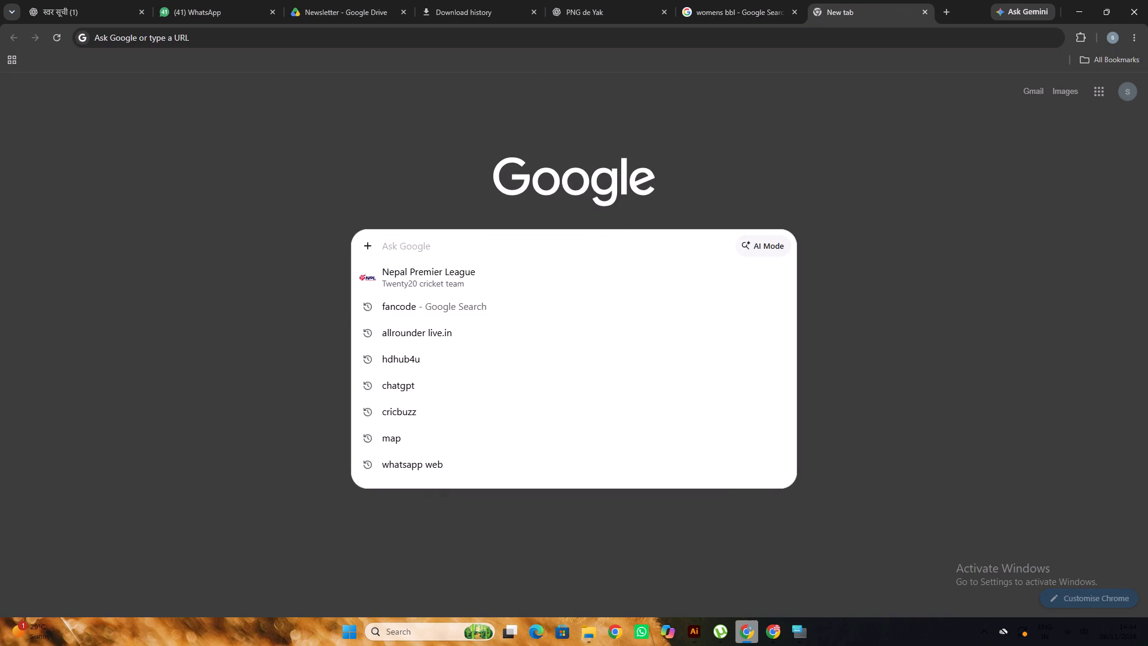
text(fa)
click(505, 279)
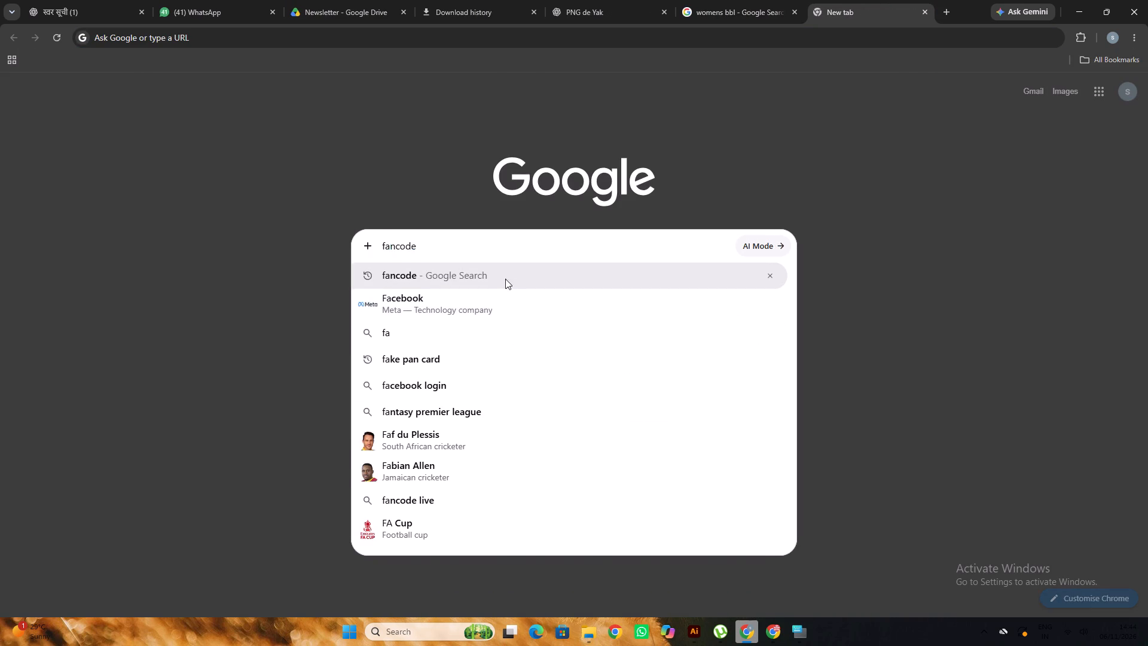
click(270, 185)
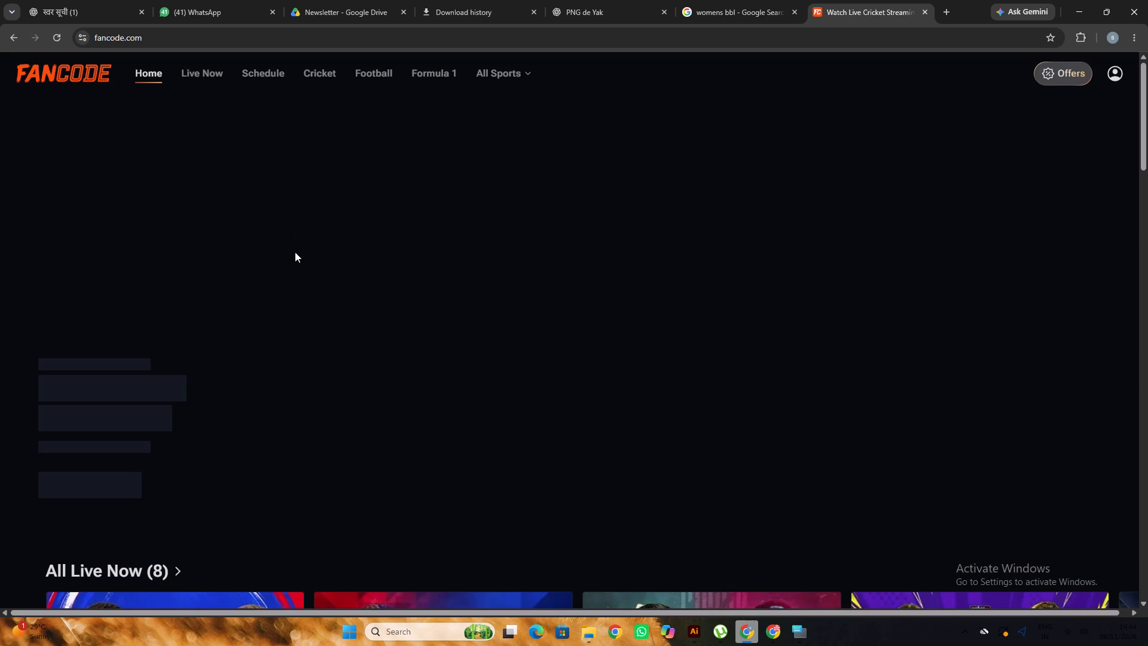
scroll(295, 252, down, 8)
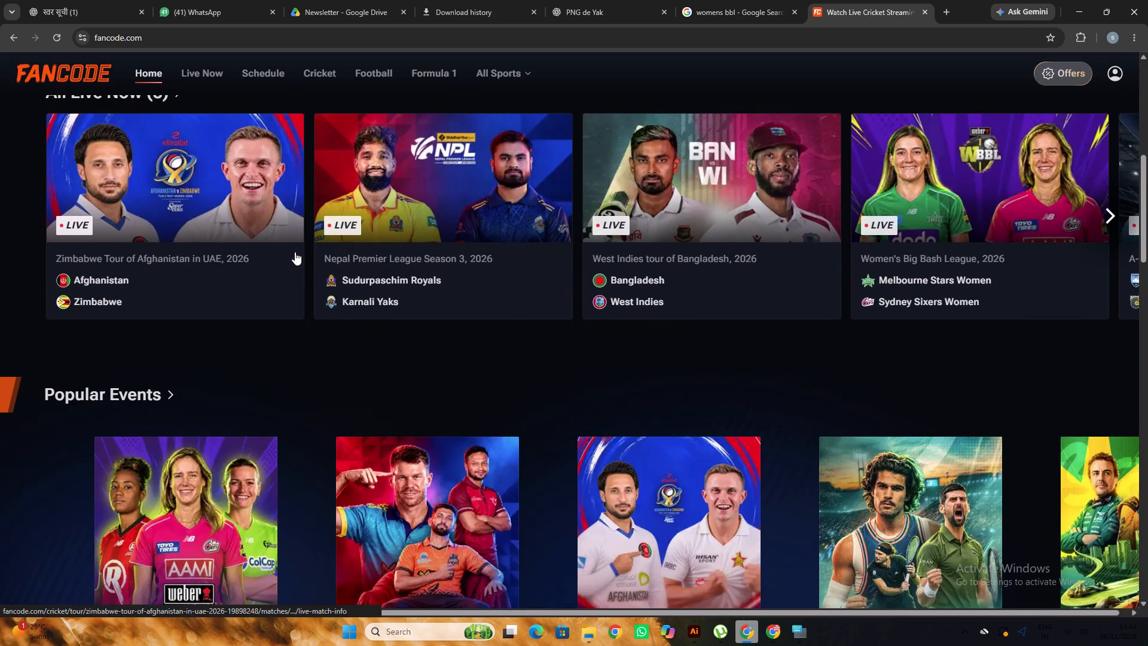
click(512, 282)
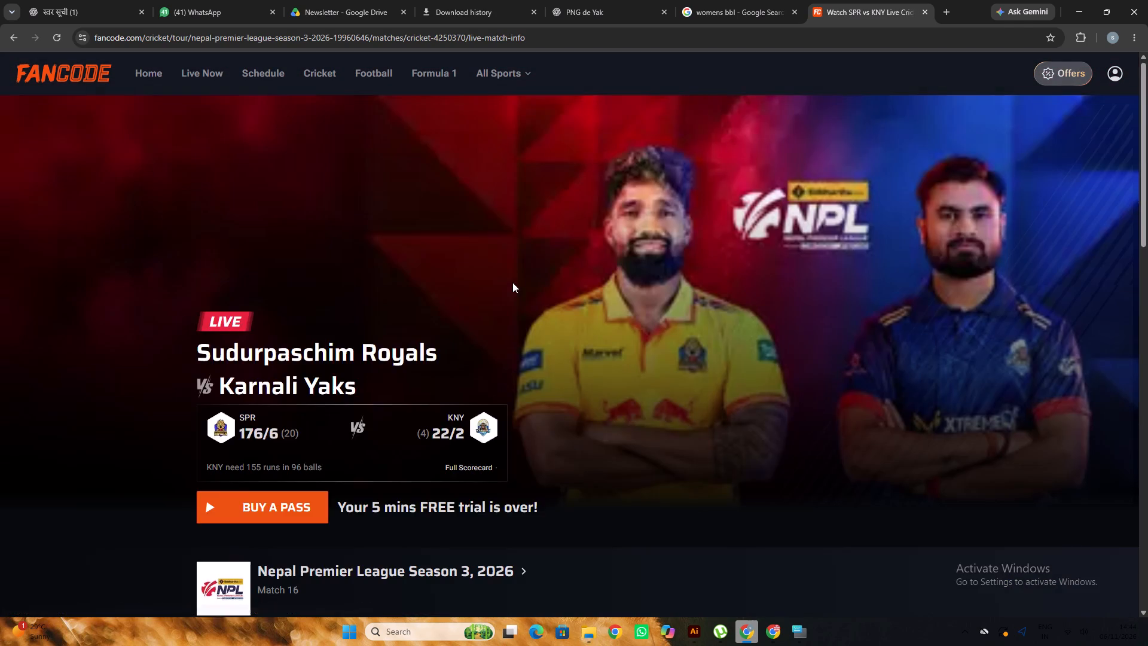
scroll(512, 282, down, 9)
scroll(511, 282, up, 3)
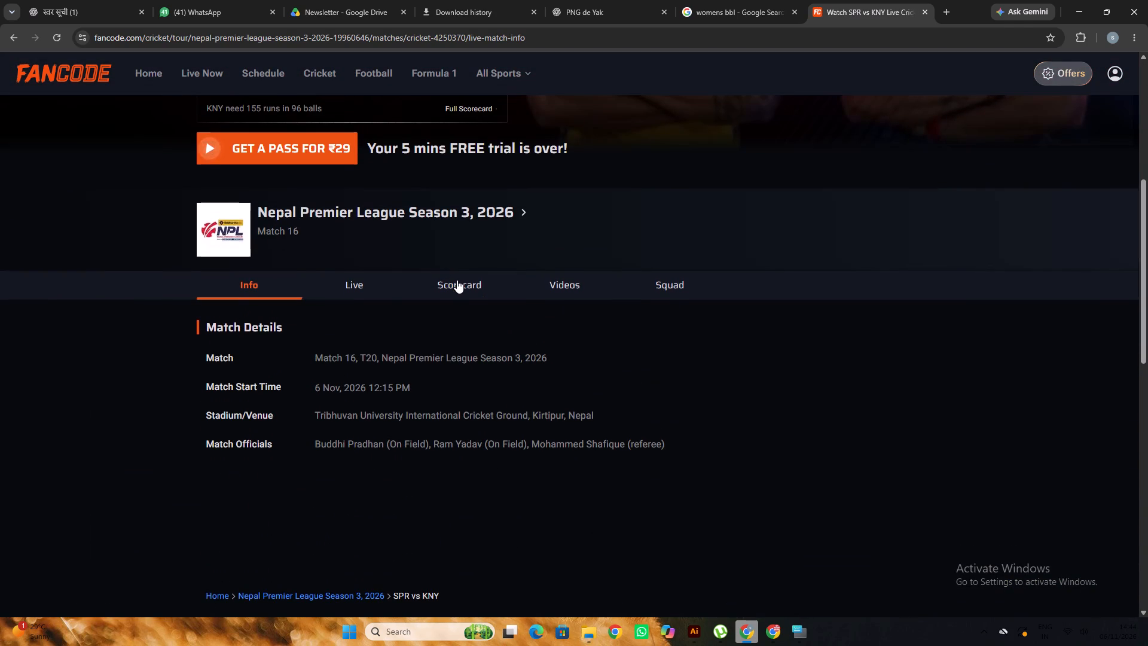
scroll(457, 280, up, 3)
scroll(457, 280, down, 3)
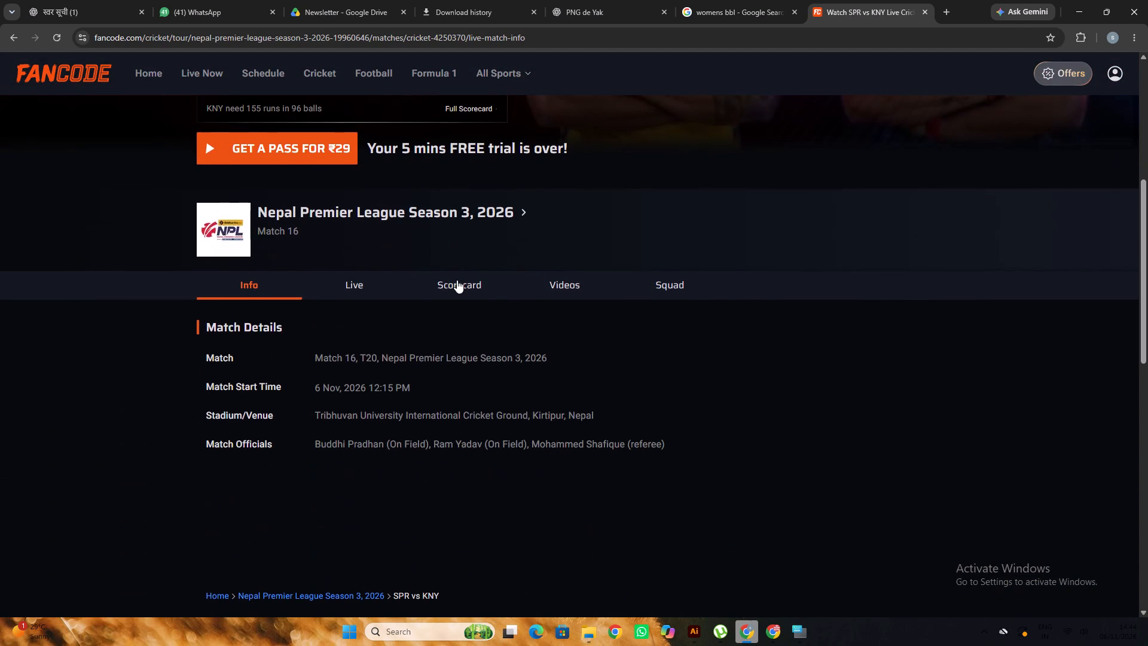
click(457, 280)
scroll(276, 322, down, 3)
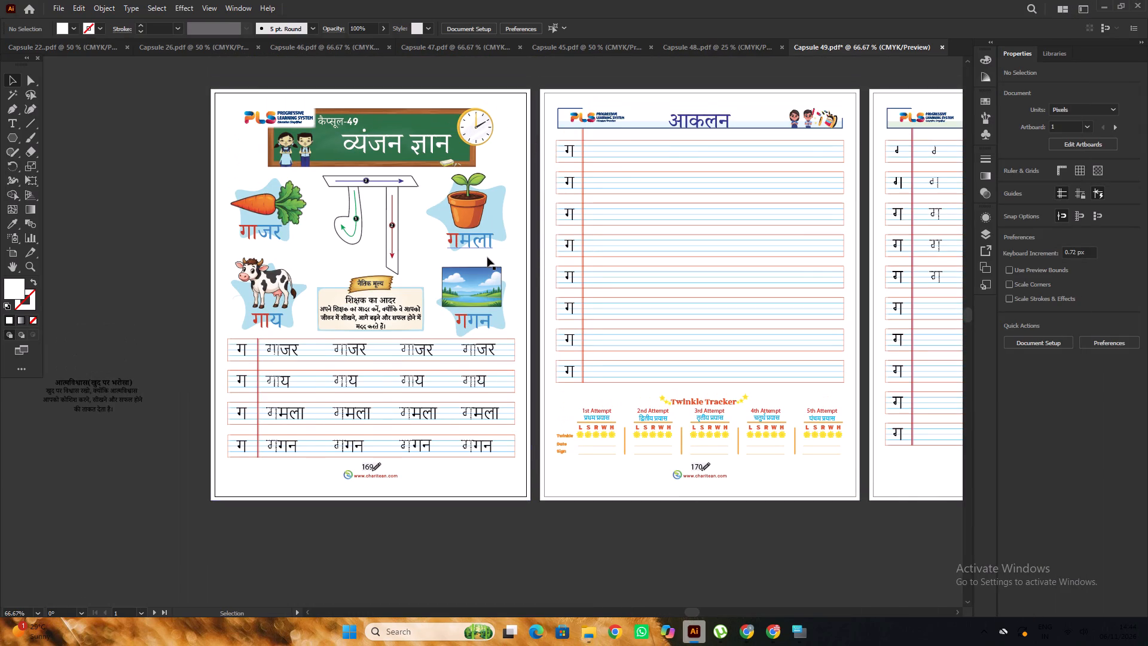
scroll(337, 240, down, 3)
alt+scroll(356, 261, up, 2)
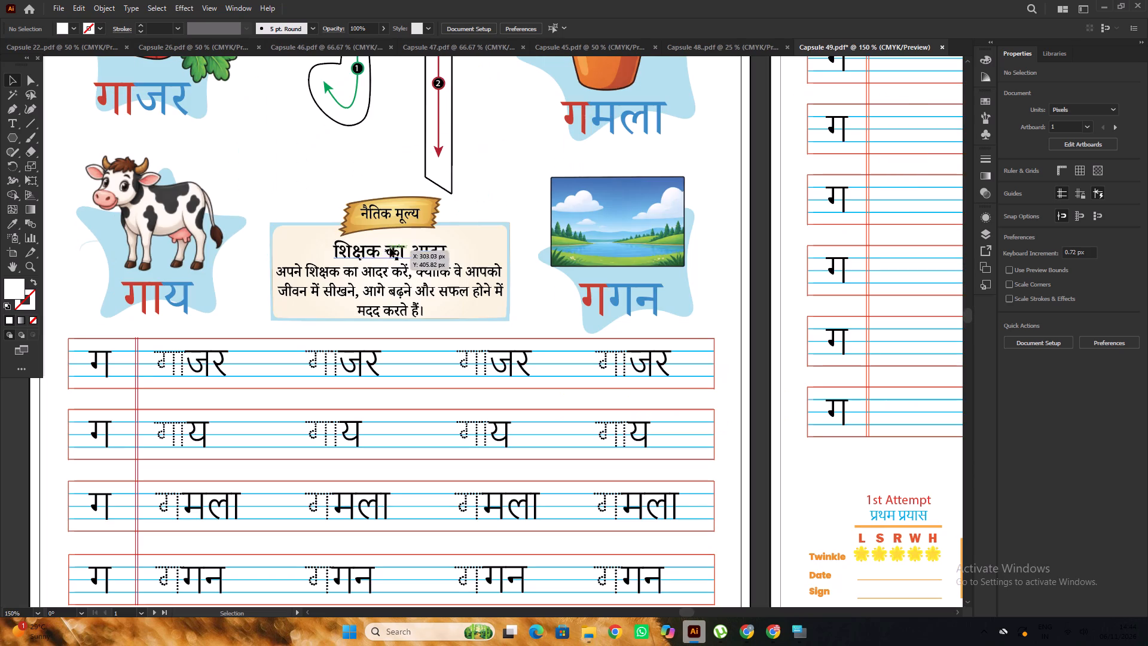
alt+scroll(405, 222, down, 4)
click(195, 217)
alt+scroll(319, 254, up, 2)
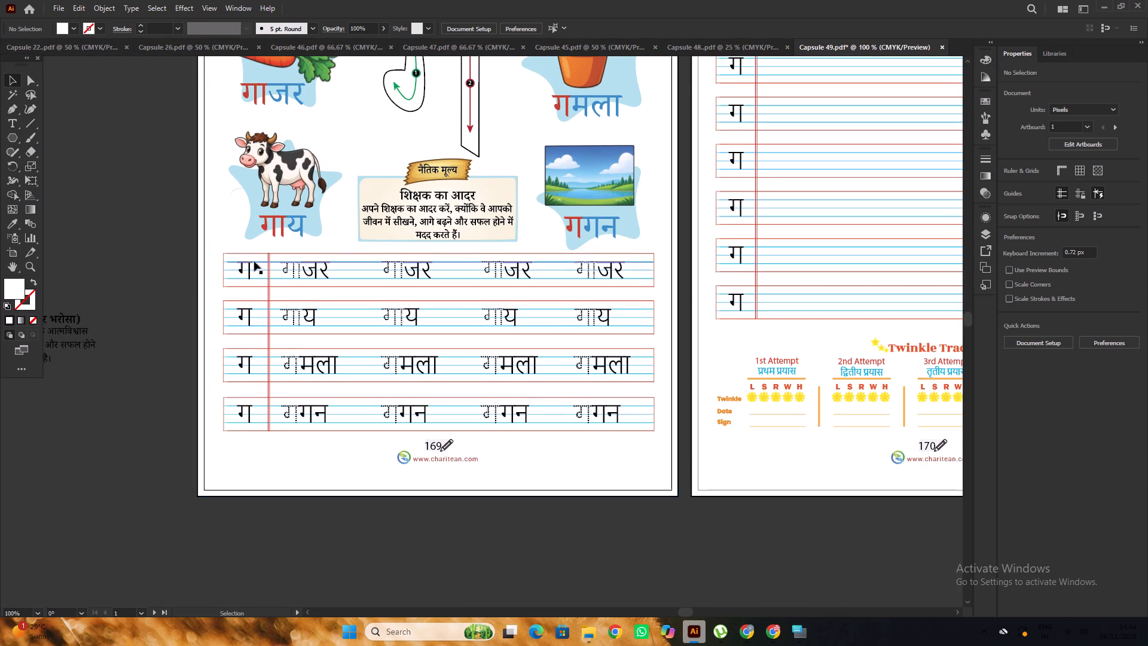
scroll(254, 261, down, 2)
alt+scroll(235, 254, up, 1)
click(246, 241)
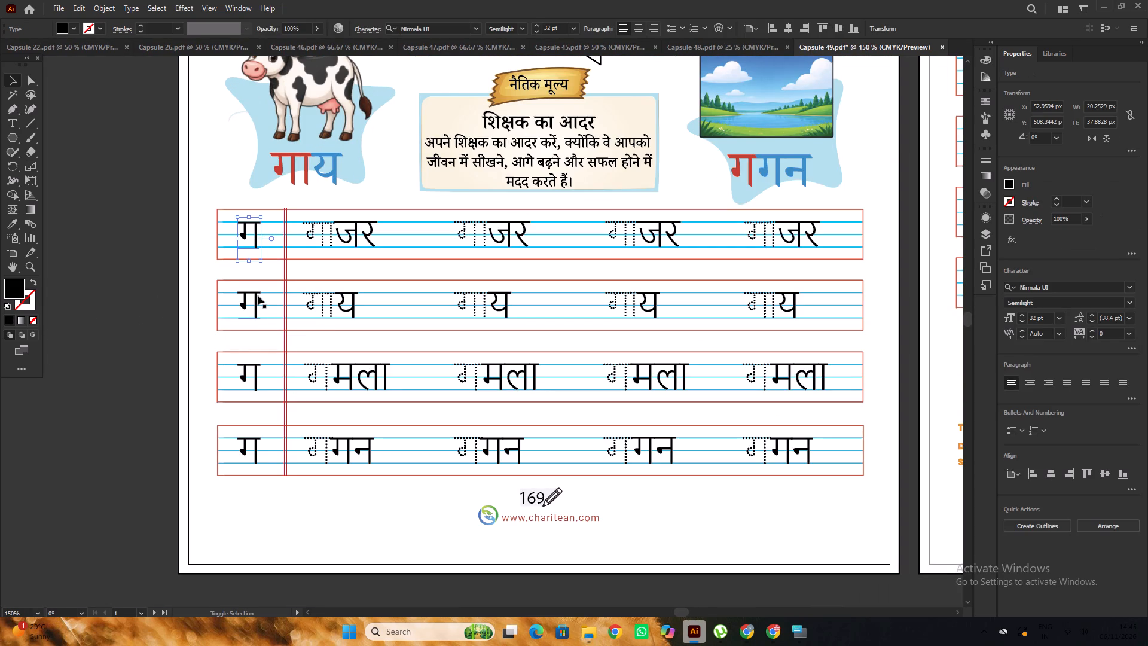
shift+click(255, 306)
shift+click(250, 382)
shift+click(252, 440)
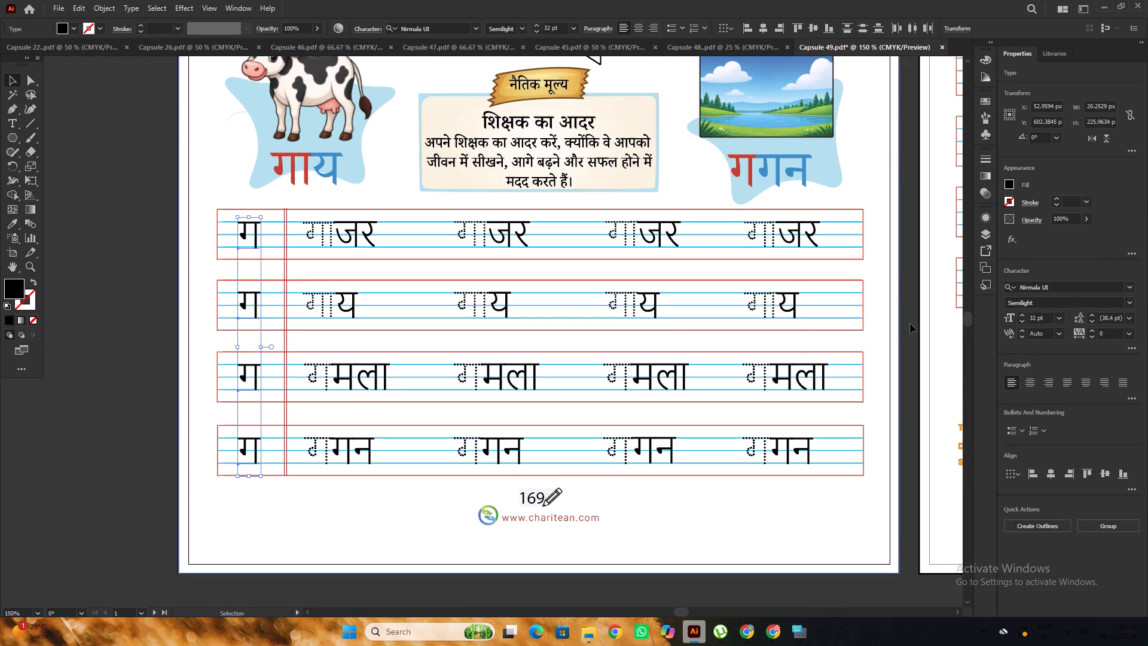
click(1064, 279)
click(1060, 285)
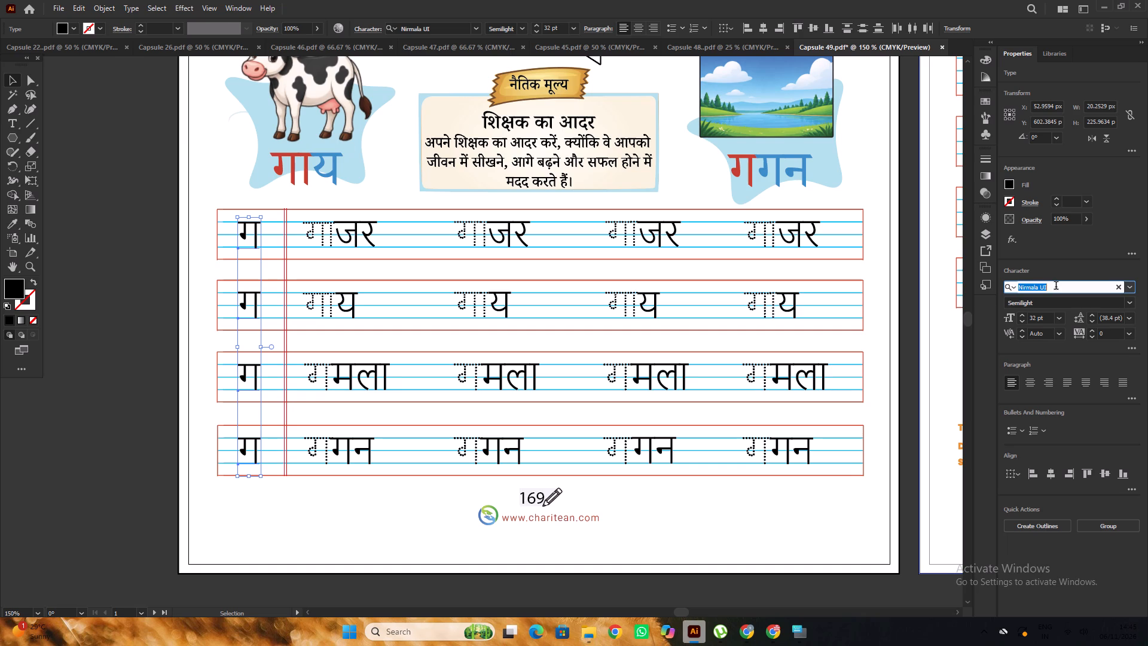
text(no)
key(BackSpace)
key(BackSpace)
key(BackSpace)
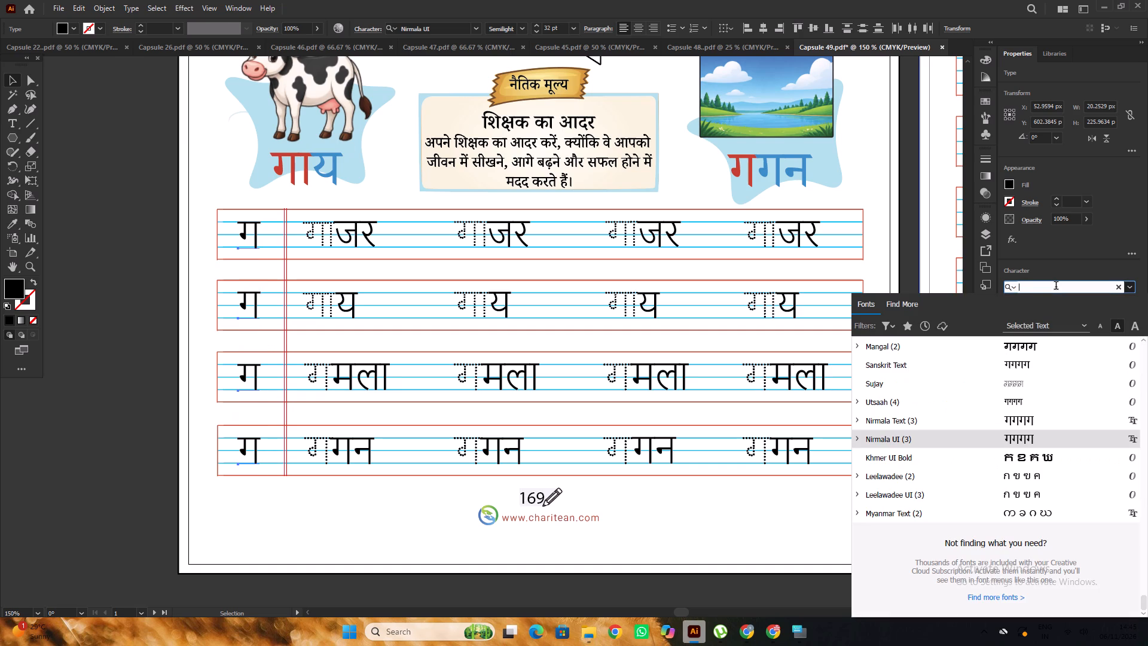
text(noto)
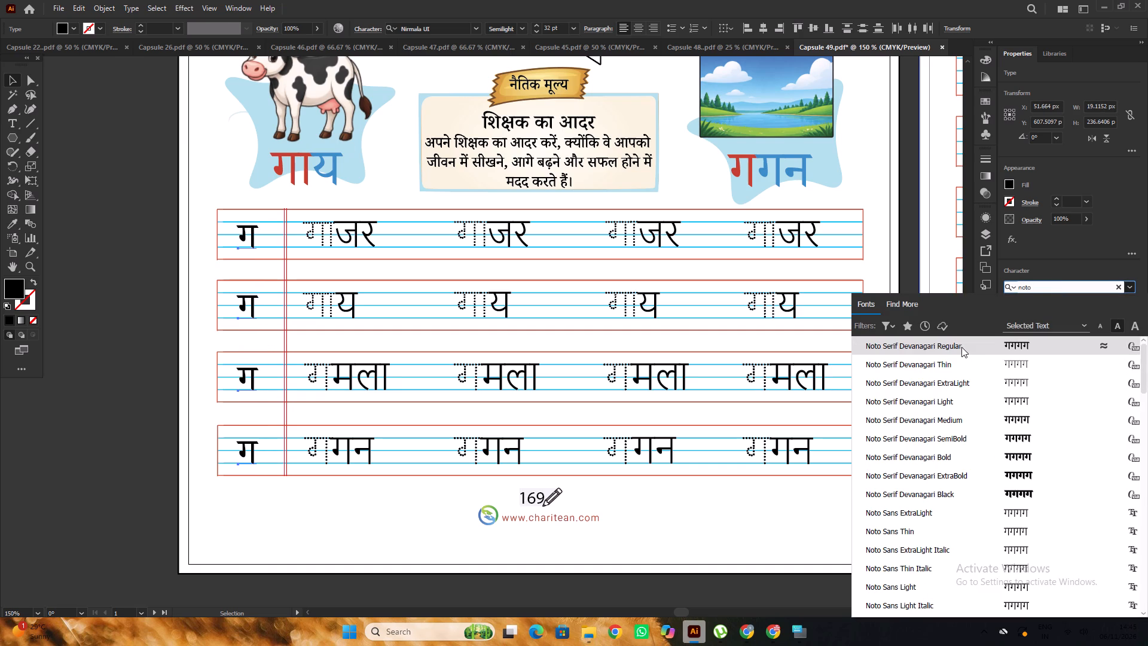
click(953, 407)
scroll(208, 267, up, 5)
click(118, 257)
Move the first practice row's standalone ग up and enlarge it to about 34 pt to fit between the blue guide lines.
scroll(135, 254, down, 3)
alt+scroll(239, 245, up, 3)
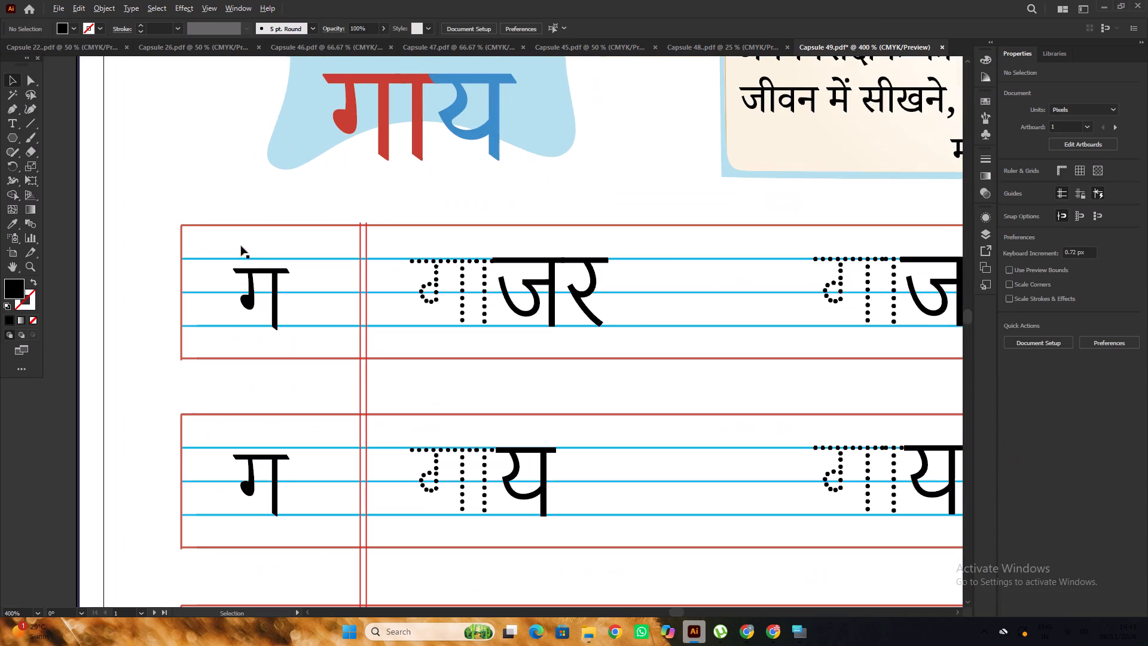
drag(277, 285, 277, 273)
alt+scroll(277, 273, down, 2)
alt+scroll(291, 334, up, 2)
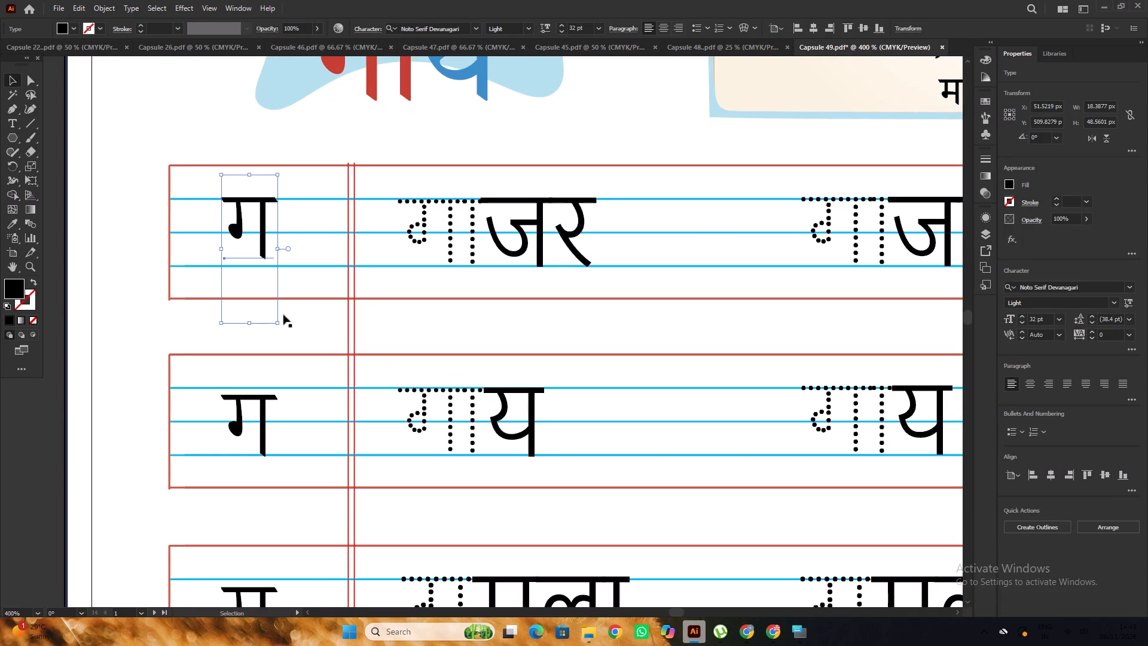
shift+drag(280, 326, 287, 330)
alt+scroll(269, 237, up, 3)
drag(264, 228, 264, 223)
alt+scroll(264, 224, down, 3)
shift+drag(282, 350, 289, 361)
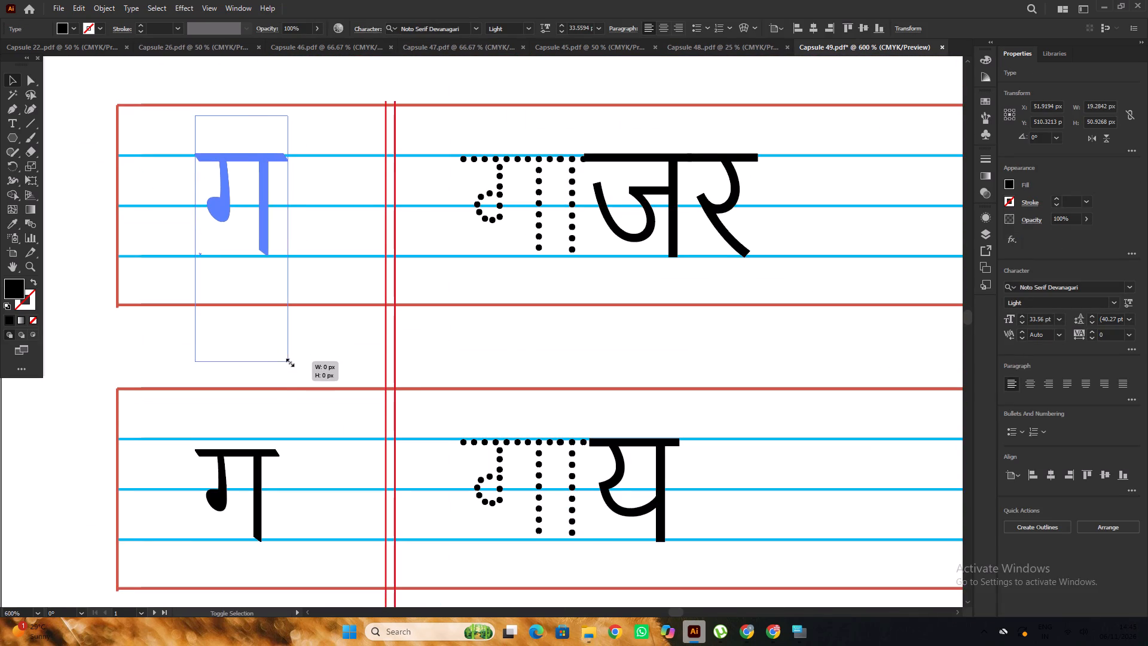
shift+drag(289, 361, 289, 362)
alt+scroll(283, 316, down, 4)
click(173, 275)
Delete the standalone ग at the start of the second and third practice rows.
scroll(173, 275, down, 5)
alt+scroll(283, 297, up, 2)
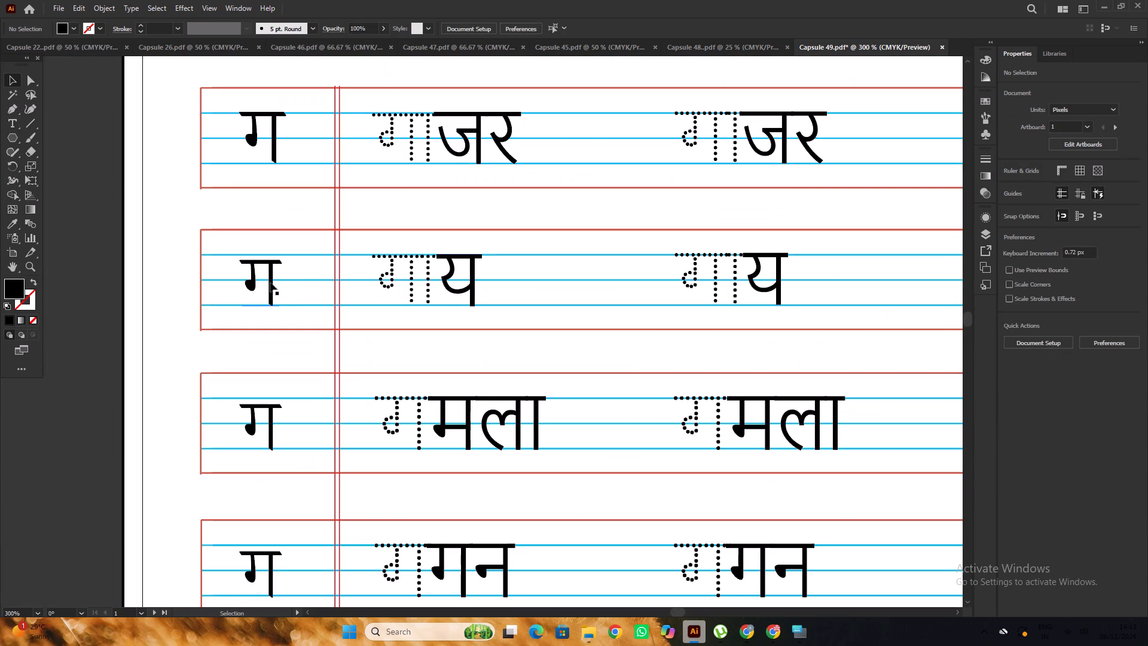
click(270, 279)
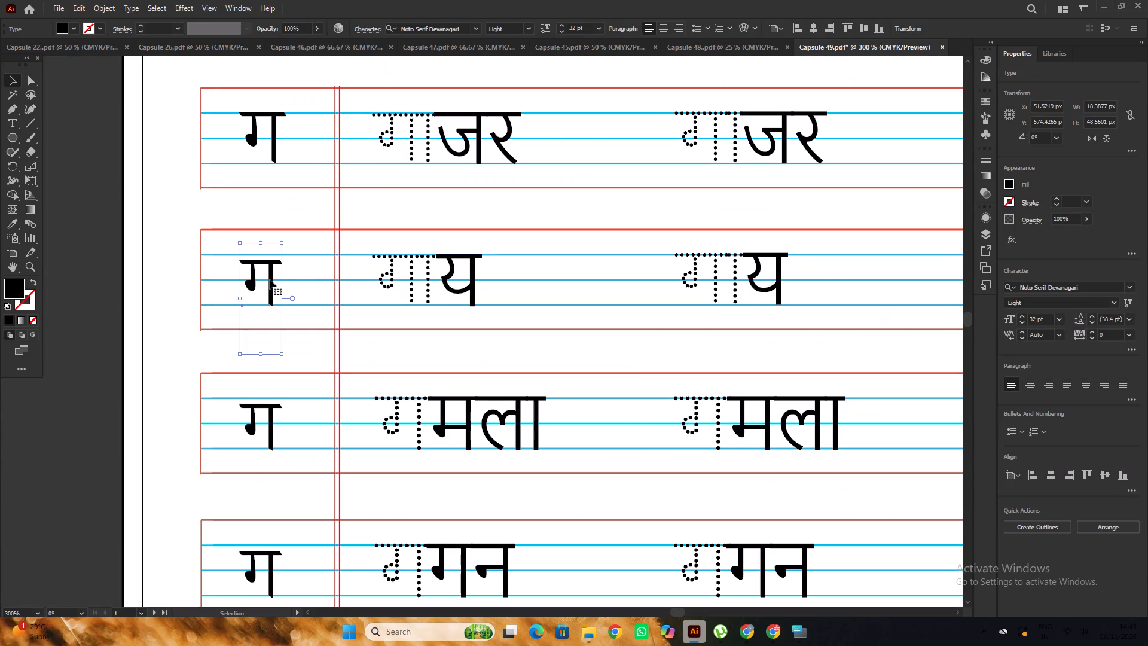
key(Delete)
scroll(270, 279, down, 2)
click(274, 396)
scroll(268, 366, down, 4)
key(Delete)
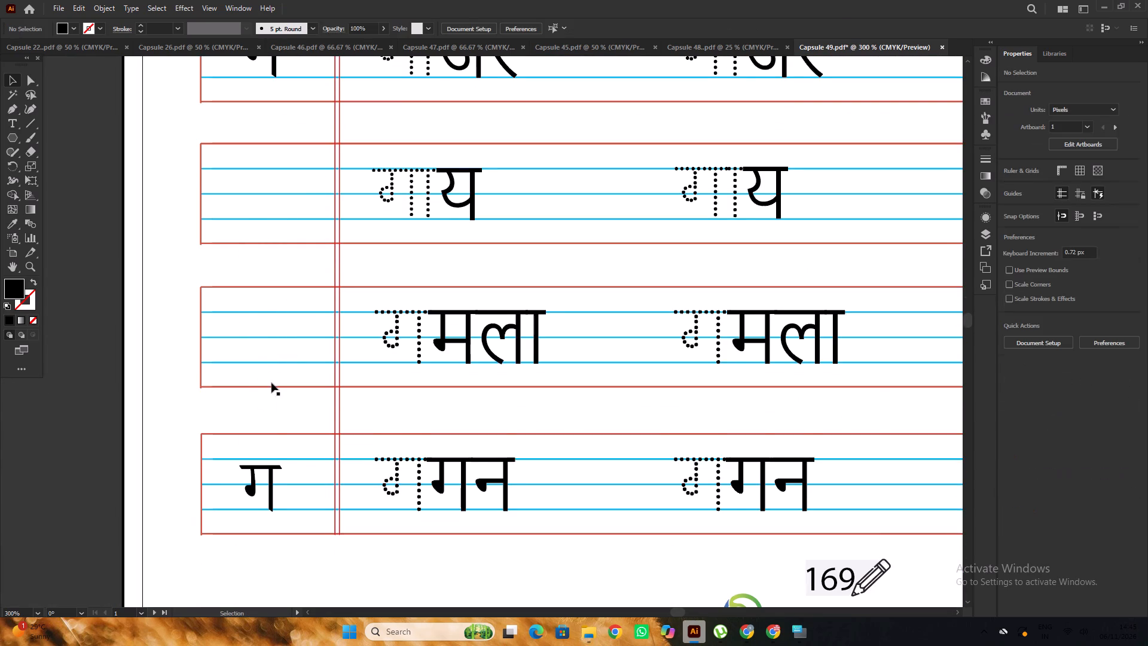
Delete the standalone ग at the start of the fourth practice row.
click(268, 467)
key(Delete)
Duplicate the first practice row's resized ग straight down into the second row, fitting it between the blue guide lines beside गाय.
scroll(257, 364, up, 5)
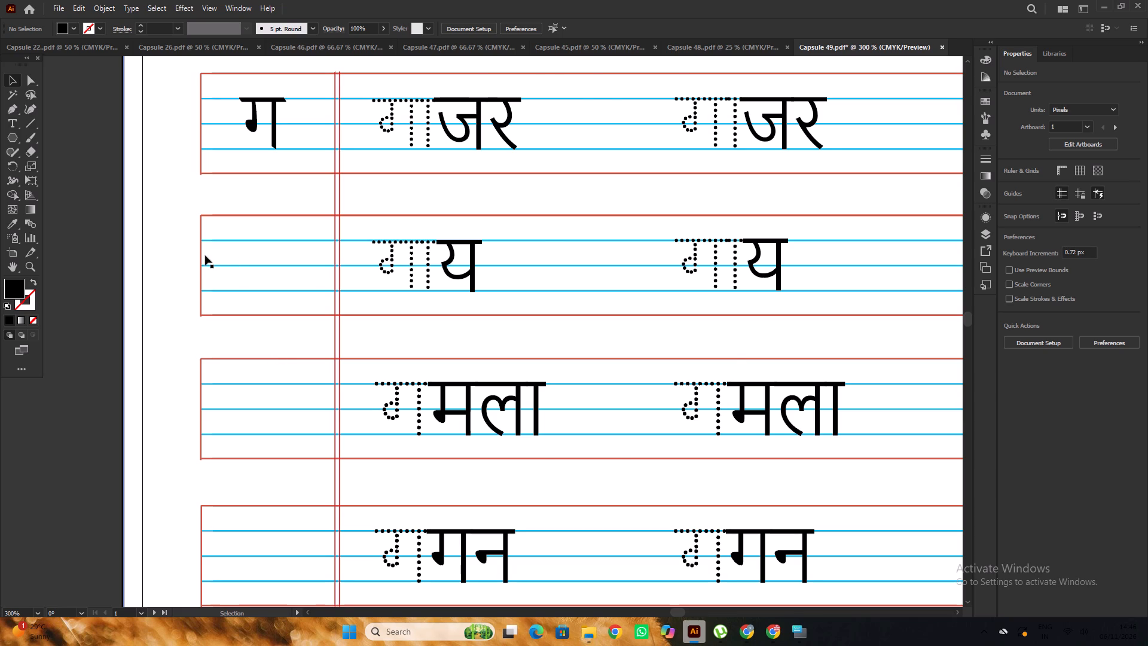
alt+scroll(200, 255, down, 1)
scroll(200, 255, up, 4)
alt+scroll(225, 251, up, 2)
alt+drag(268, 216, 275, 399)
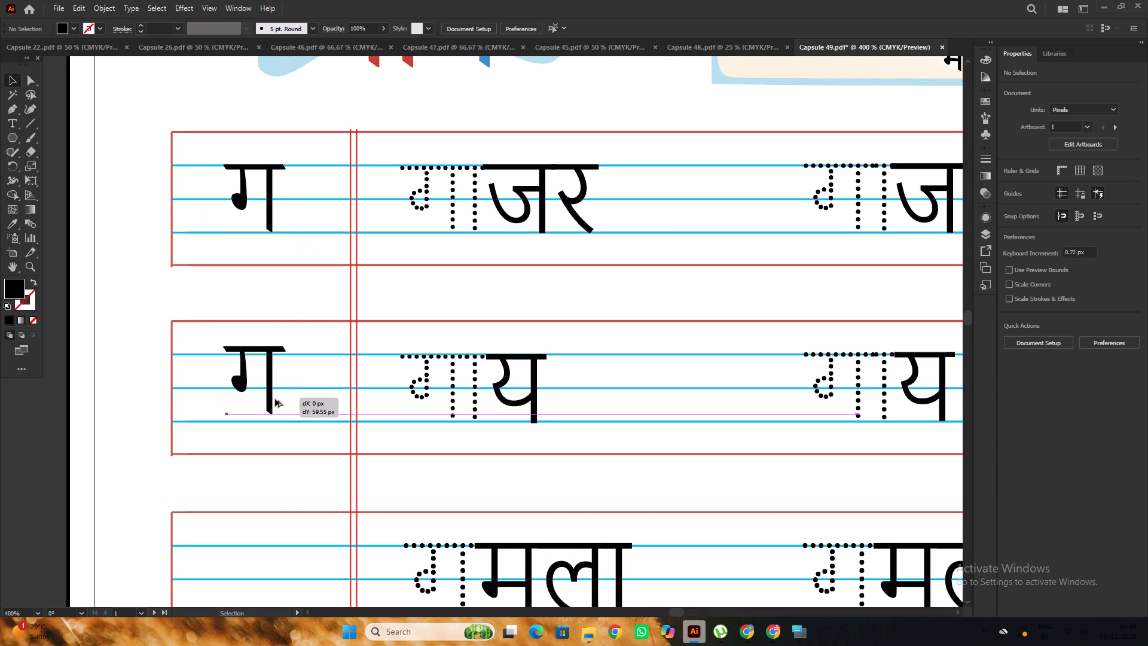
alt+drag(275, 399, 275, 405)
scroll(246, 353, down, 2)
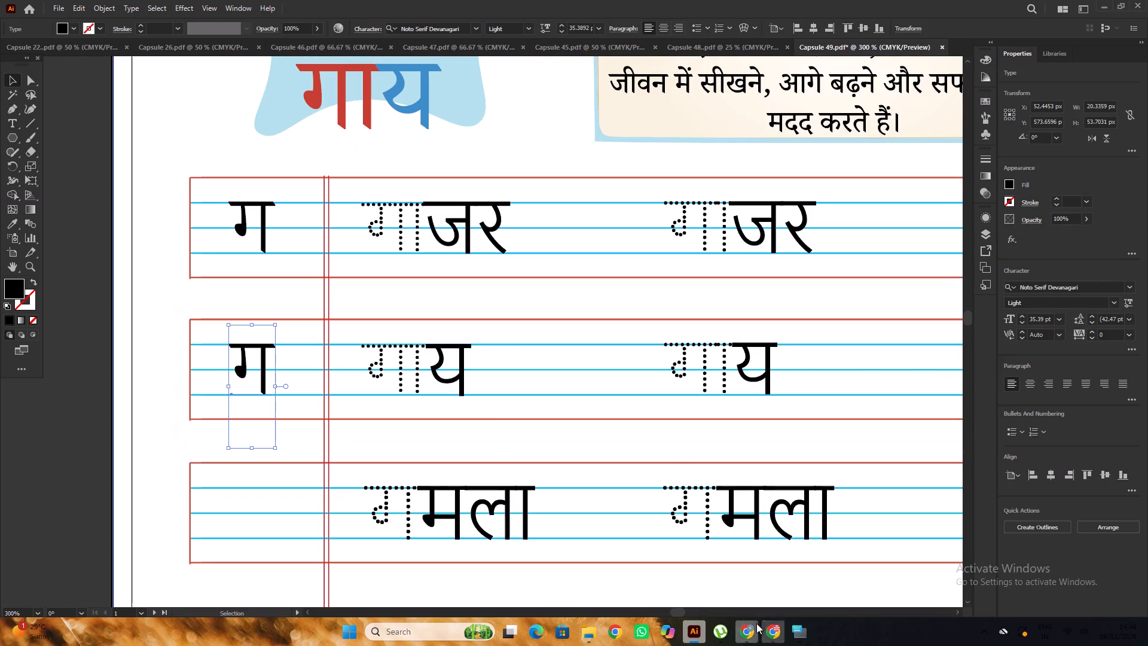
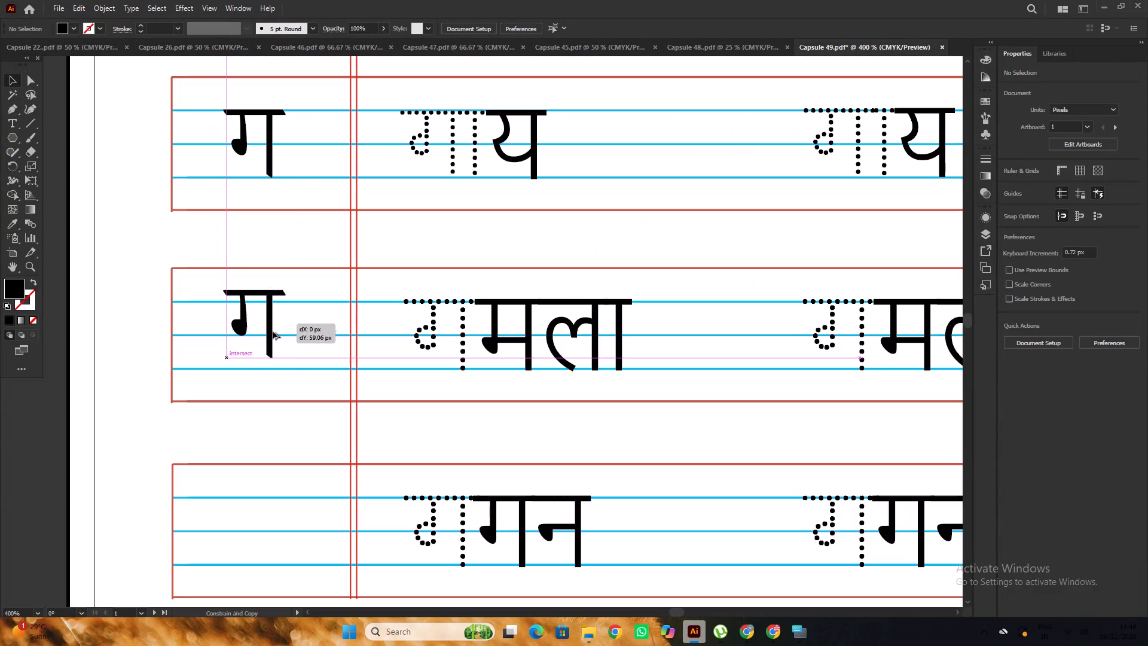
Duplicate the resized standalone ग from the गाय row straight down into the गमला and गगन rows, aligned to their blue guide lines.
alt+drag(273, 331, 274, 333)
alt+scroll(228, 234, down, 3)
click(158, 193)
scroll(158, 193, down, 5)
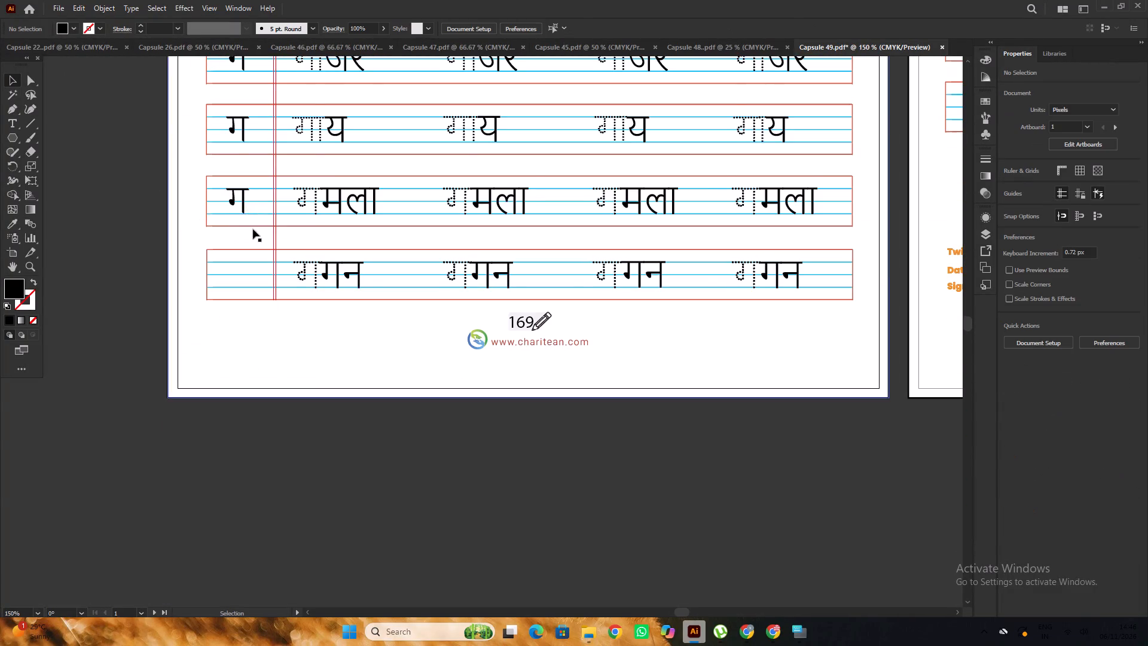
alt+scroll(254, 229, up, 2)
alt+drag(231, 184, 225, 331)
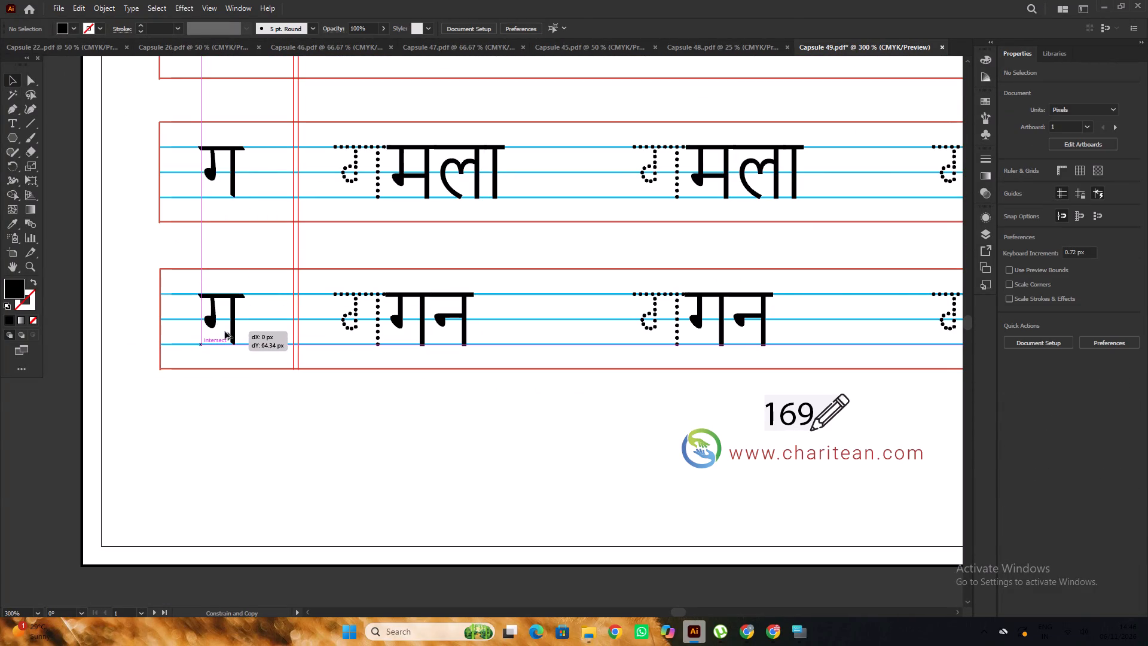
alt+drag(225, 331, 225, 331)
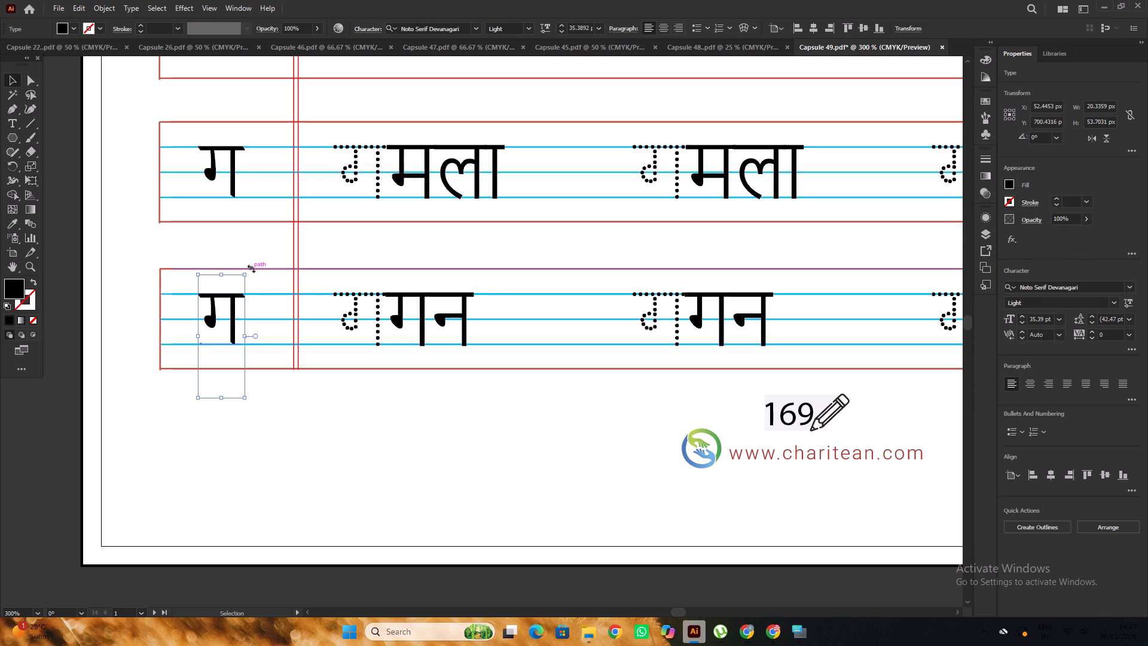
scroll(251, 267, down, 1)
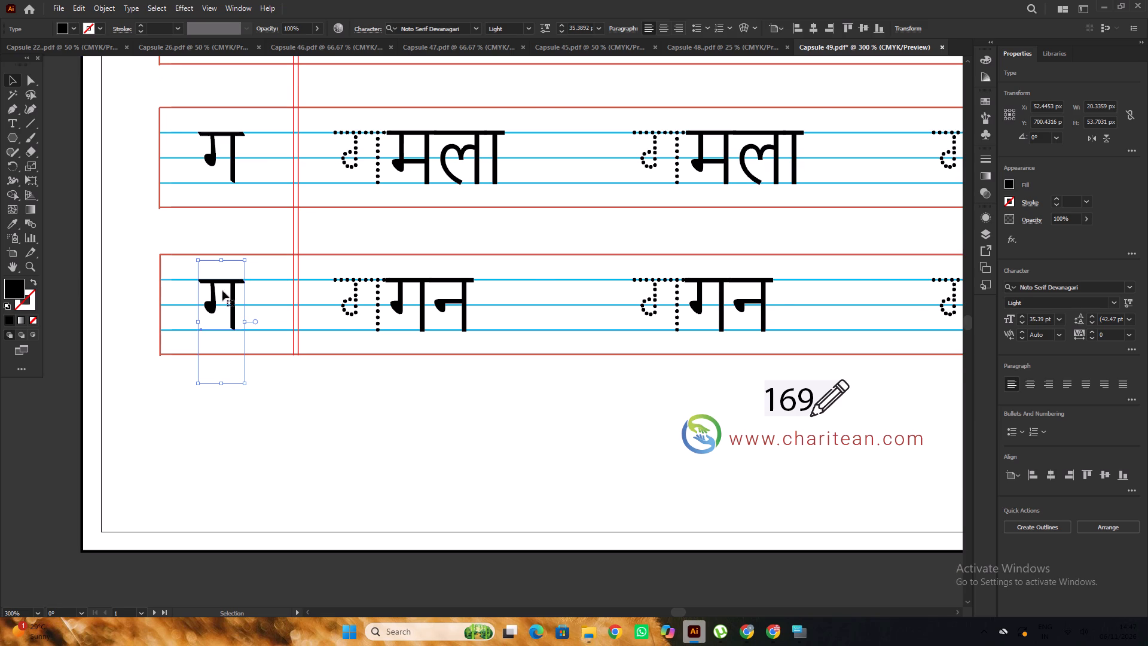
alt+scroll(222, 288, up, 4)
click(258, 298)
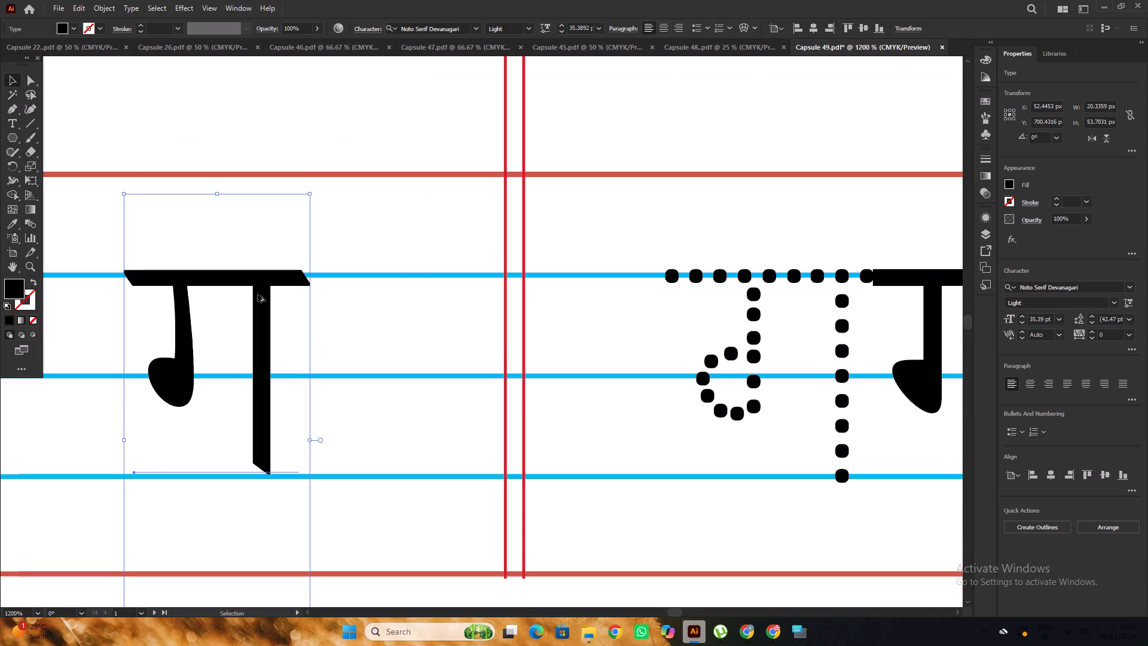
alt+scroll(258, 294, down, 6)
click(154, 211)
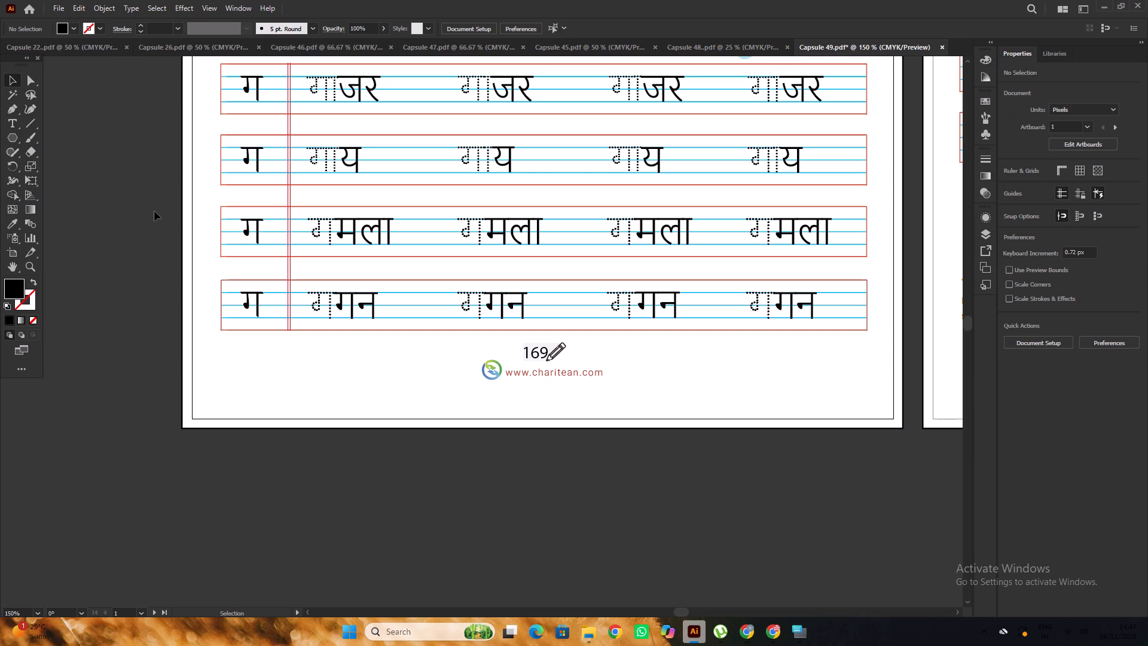
Set the first जर, य, मला and गन in the four practice rows to Noto Serif Devanagari Light.
alt+scroll(155, 212, down, 3)
scroll(156, 212, up, 7)
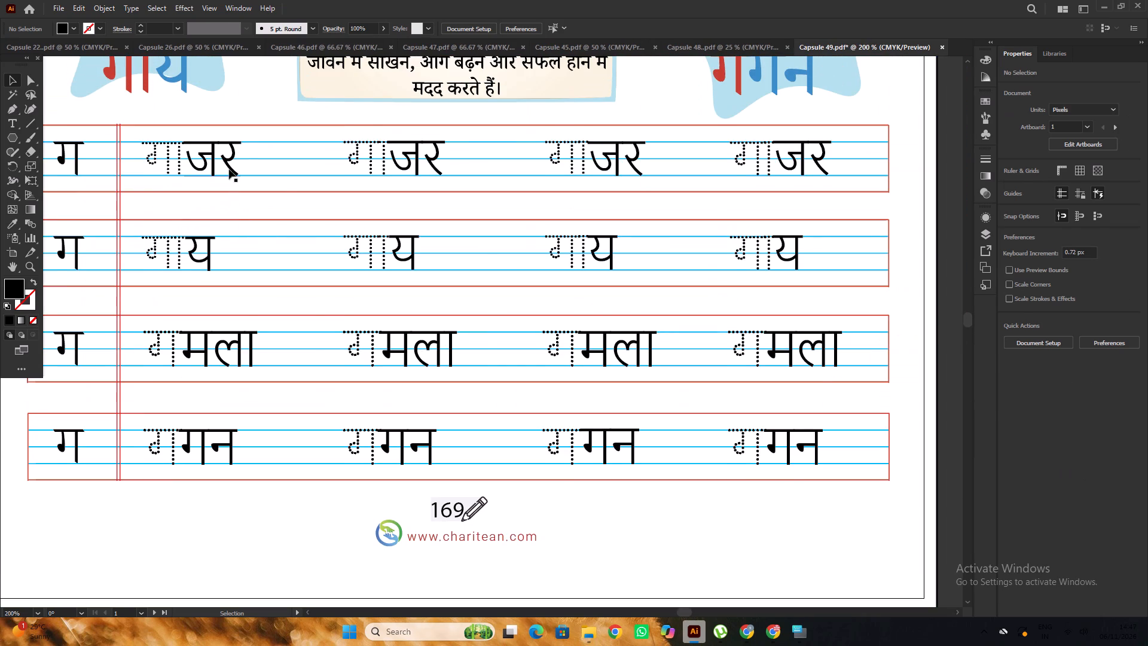
click(228, 165)
shift+click(205, 263)
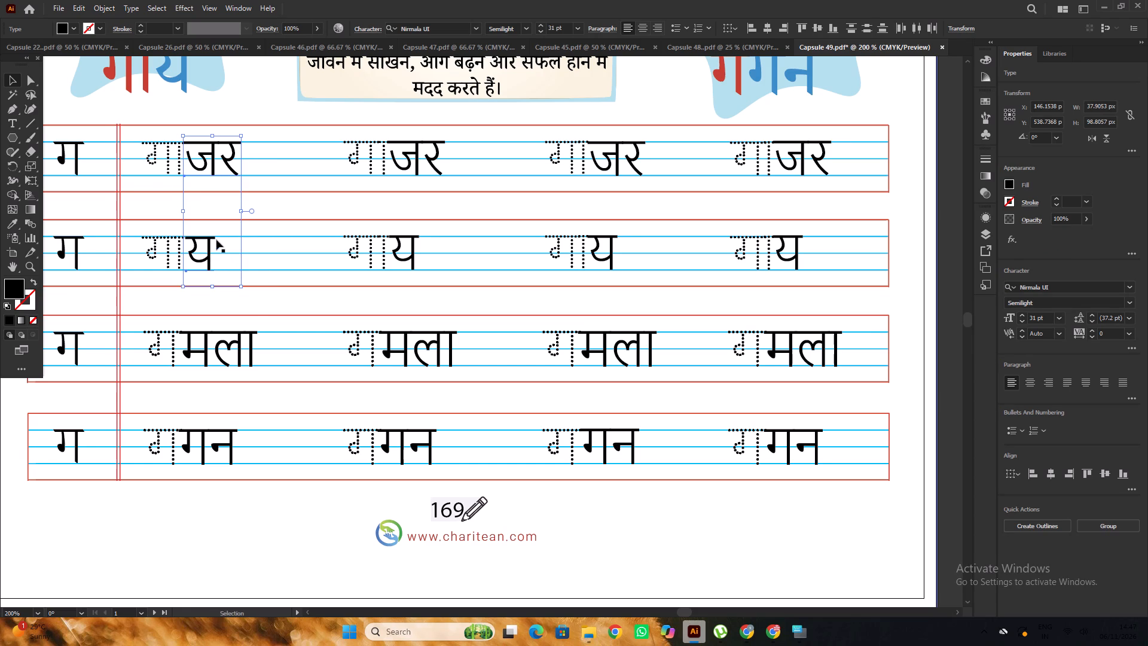
alt+scroll(228, 332, up, 1)
shift+click(235, 346)
alt+scroll(240, 312, down, 8)
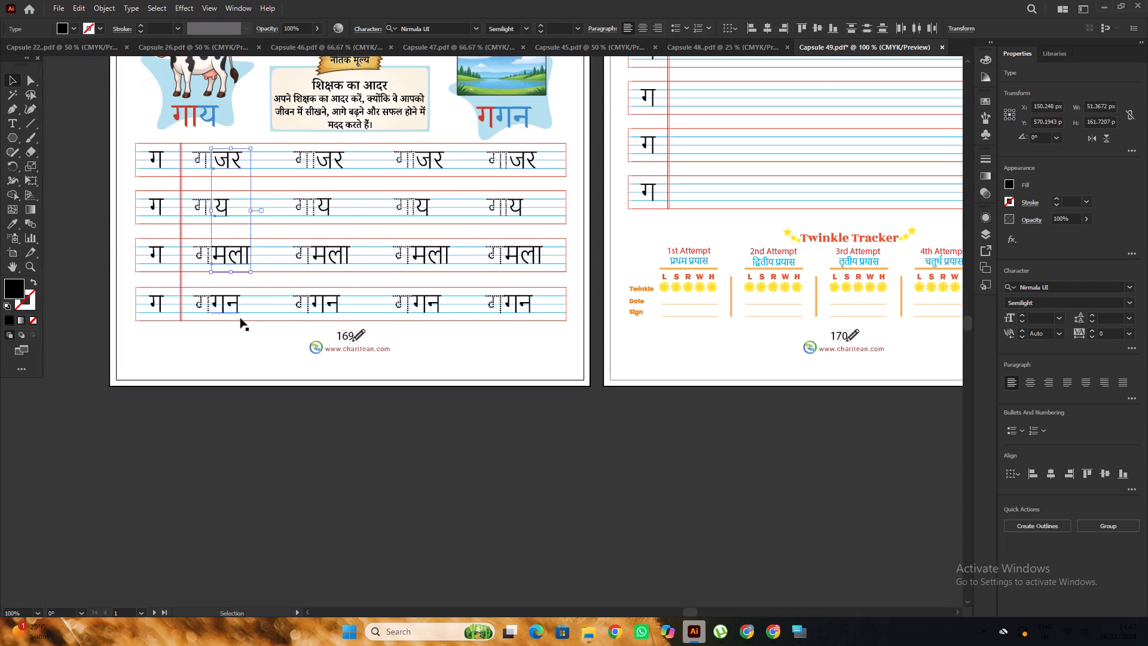
alt+scroll(240, 318, up, 3)
shift+click(233, 296)
alt+scroll(233, 296, down, 2)
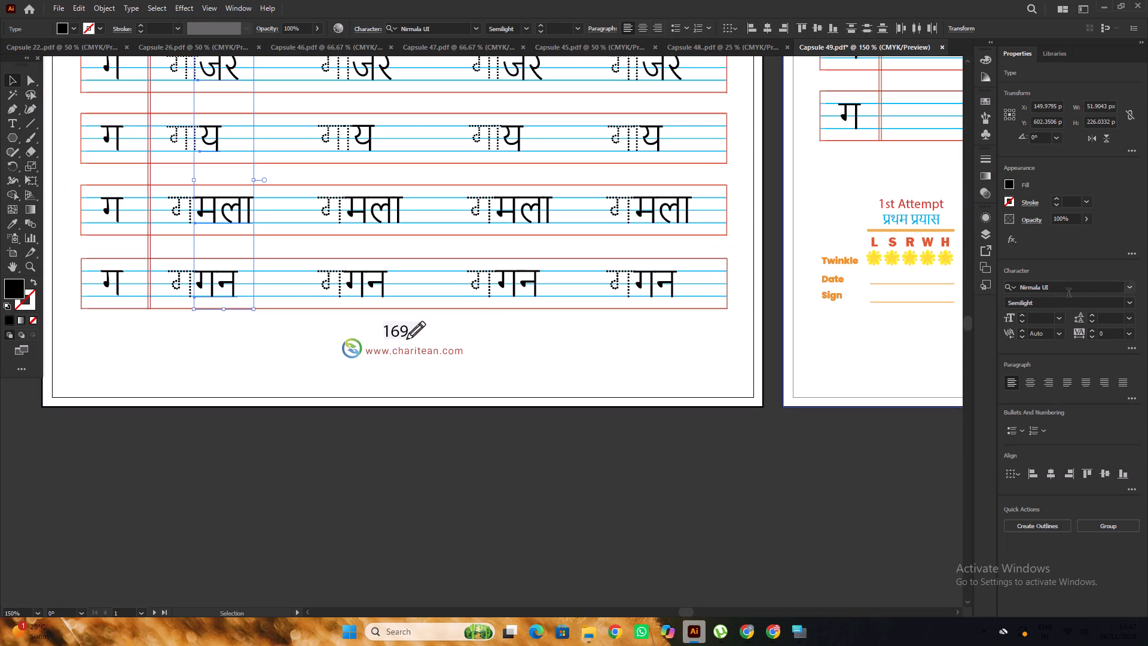
click(1067, 291)
text(noto)
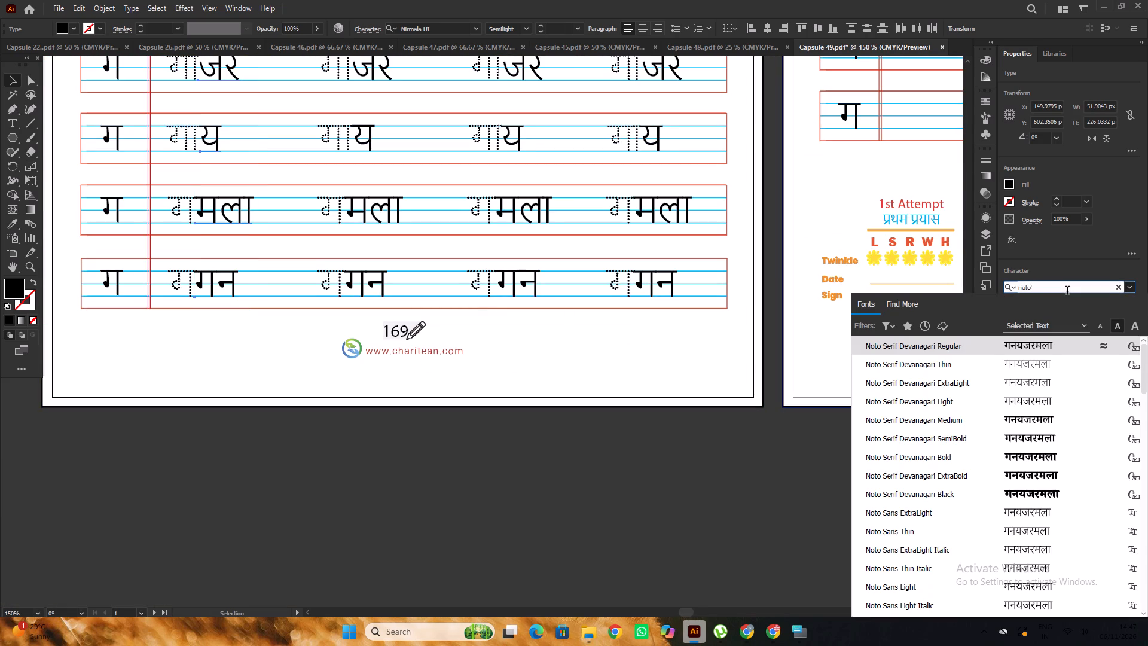
click(972, 409)
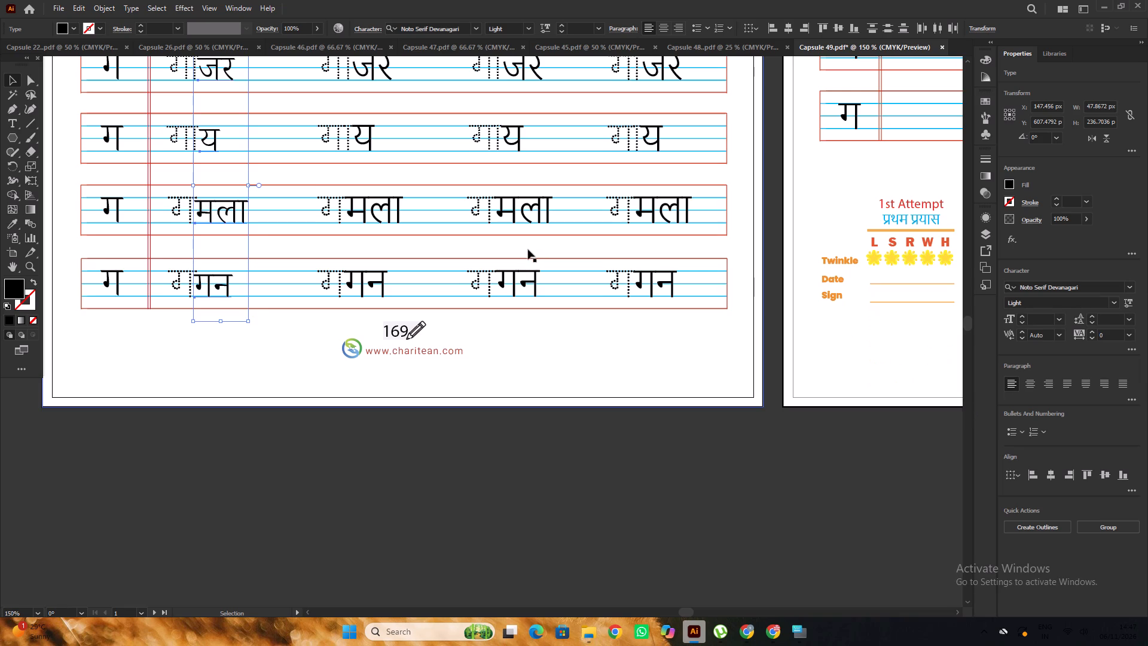
scroll(526, 255, up, 3)
scroll(457, 254, up, 5)
alt+scroll(371, 223, down, 1)
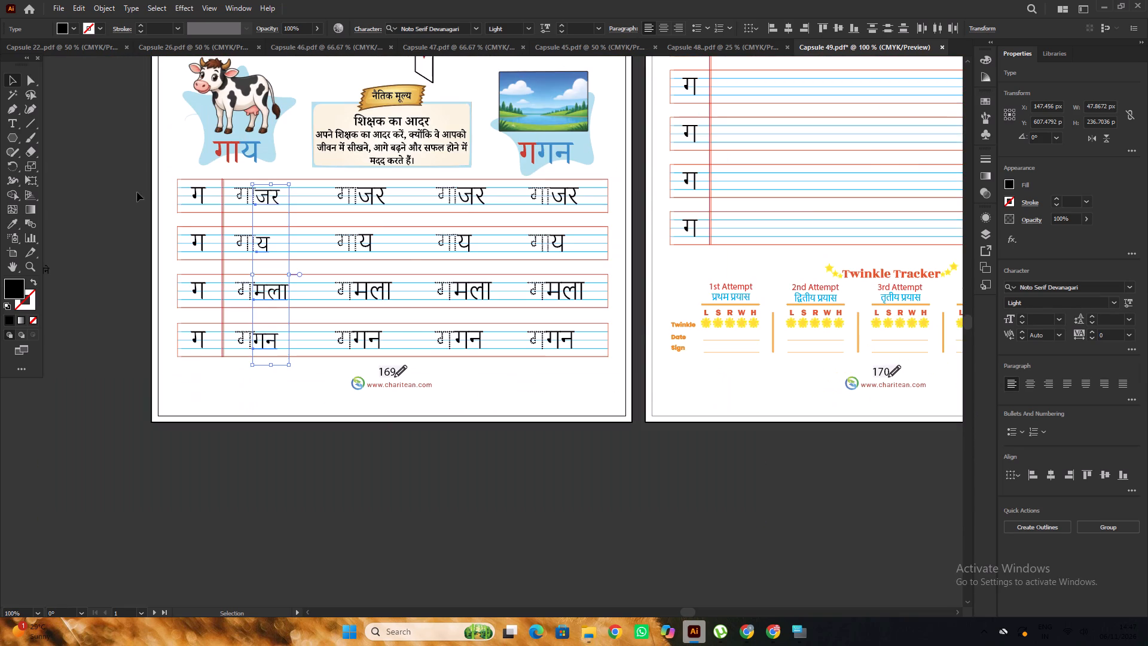
click(132, 190)
Move the first row's first जर beside its dotted गा and enlarge it to about 34.7 pt to fit between the blue guide lines.
alt+scroll(267, 193, up, 6)
alt+scroll(227, 202, down, 2)
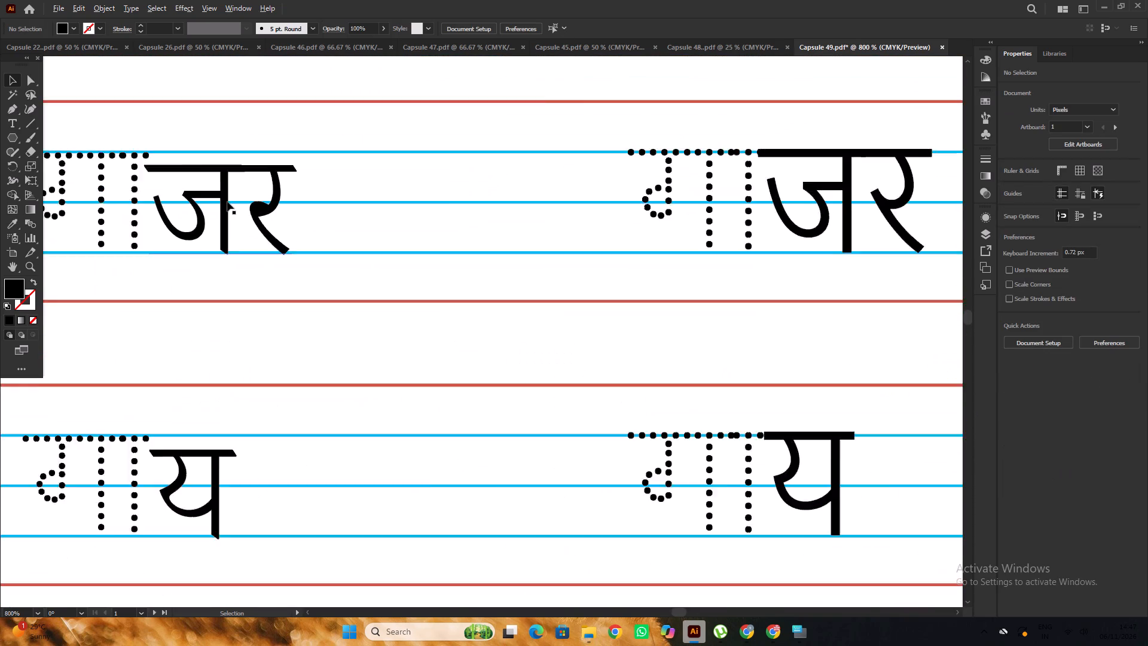
alt+scroll(227, 202, down, 1)
scroll(227, 201, up, 3)
key(space)
drag(226, 207, 367, 209)
scroll(354, 242, up, 3)
drag(368, 270, 378, 257)
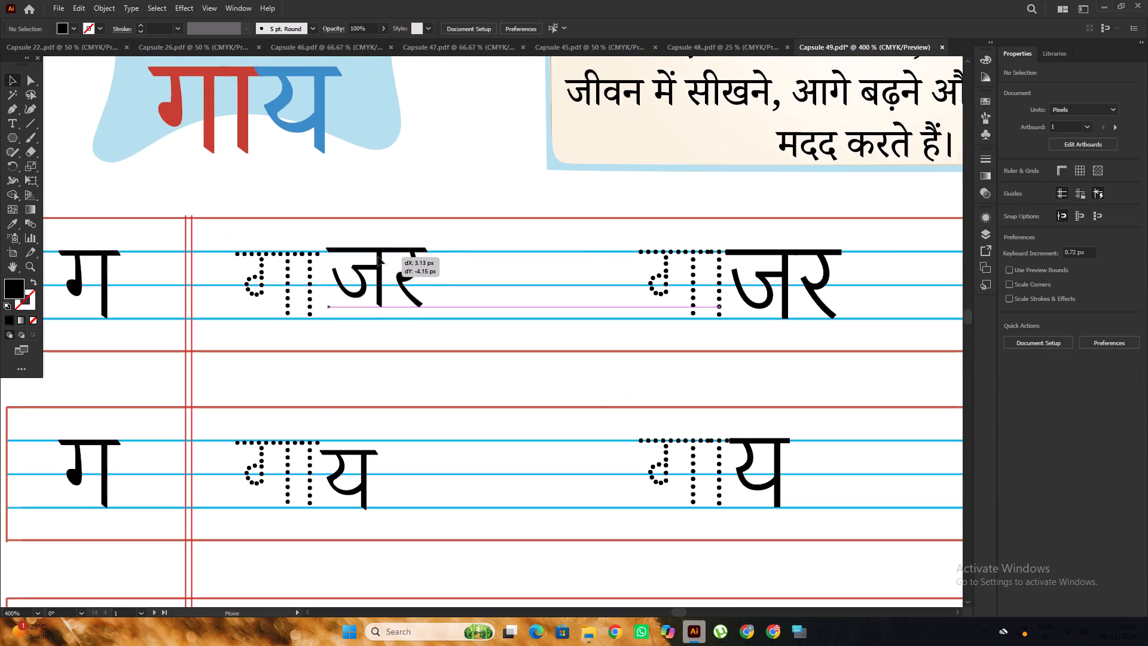
drag(378, 257, 377, 261)
alt+scroll(279, 206, down, 4)
alt+scroll(358, 285, up, 5)
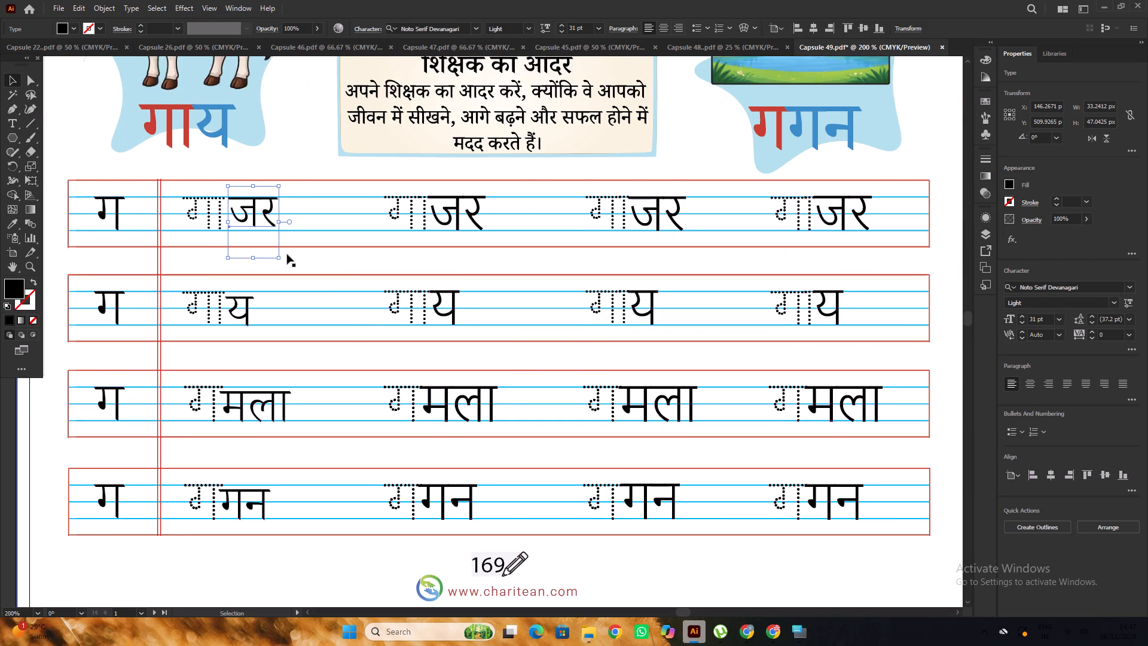
alt+scroll(266, 247, up, 2)
shift+drag(294, 266, 312, 280)
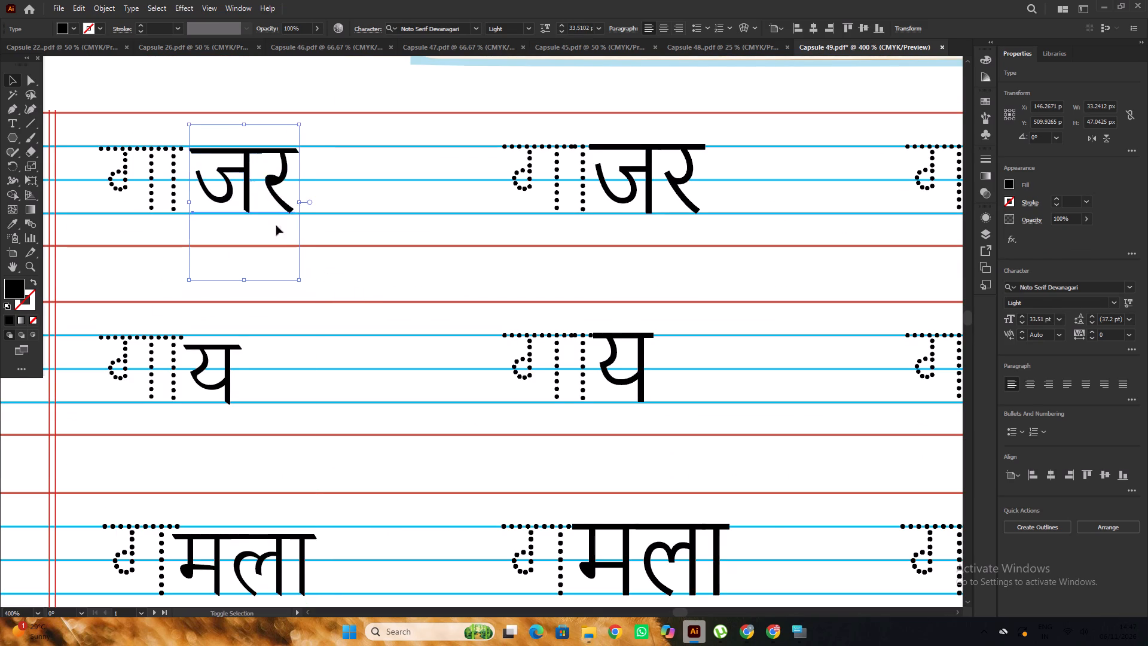
scroll(218, 137, up, 4)
drag(275, 194, 273, 189)
alt+scroll(273, 182, down, 3)
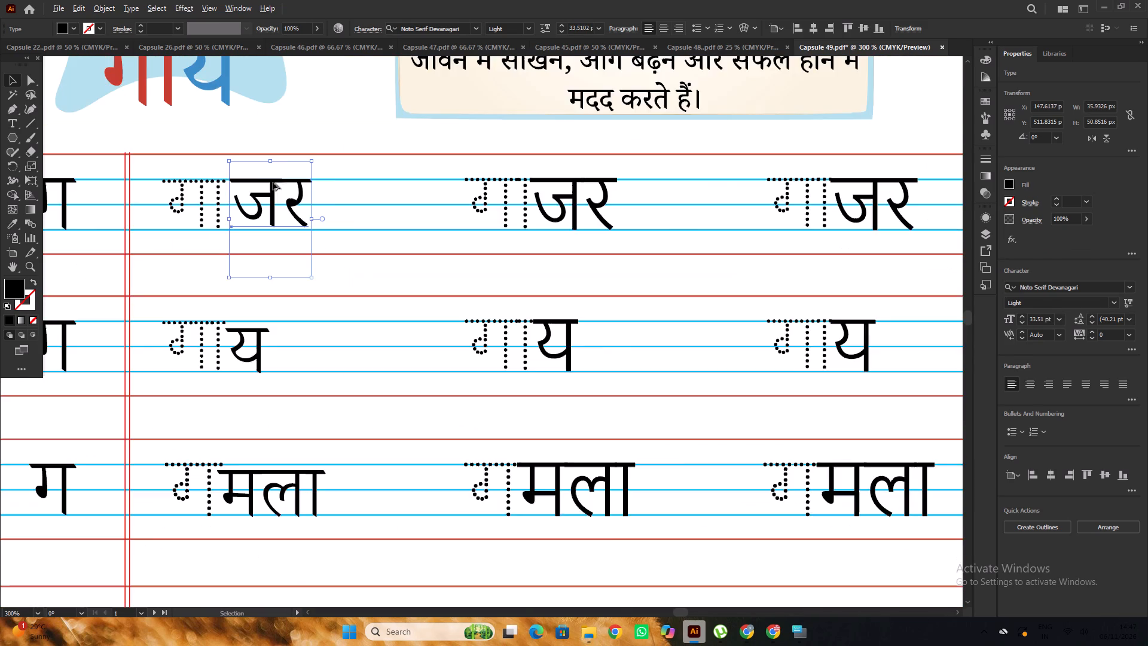
alt+scroll(298, 255, up, 2)
shift+drag(329, 300, 331, 304)
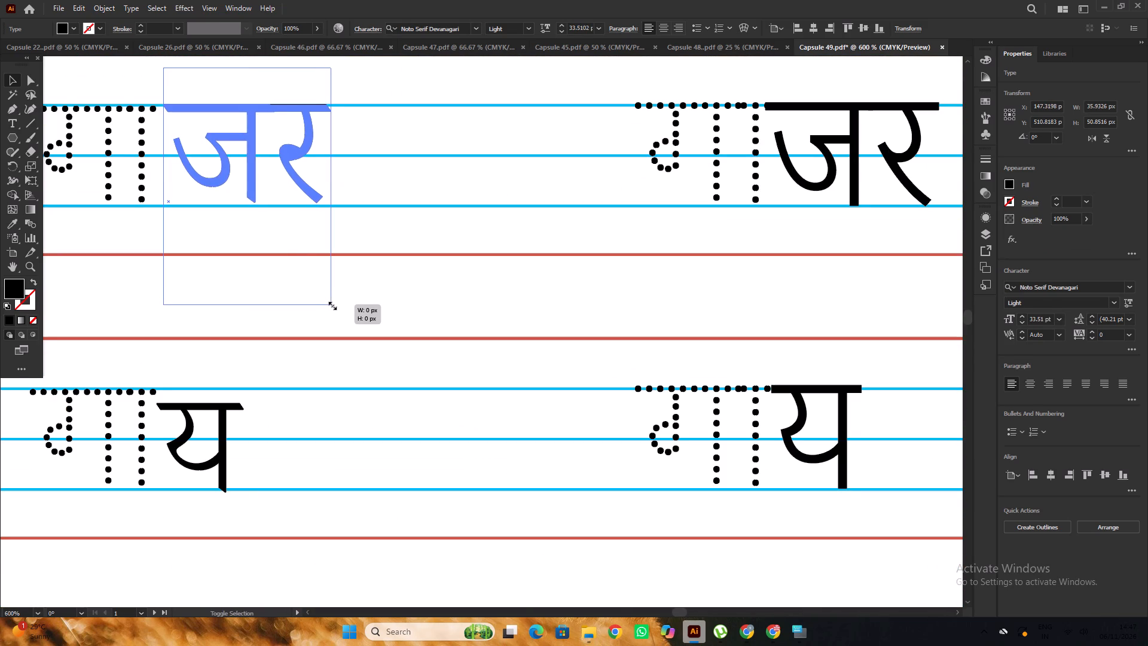
shift+drag(331, 304, 334, 309)
scroll(319, 258, up, 6)
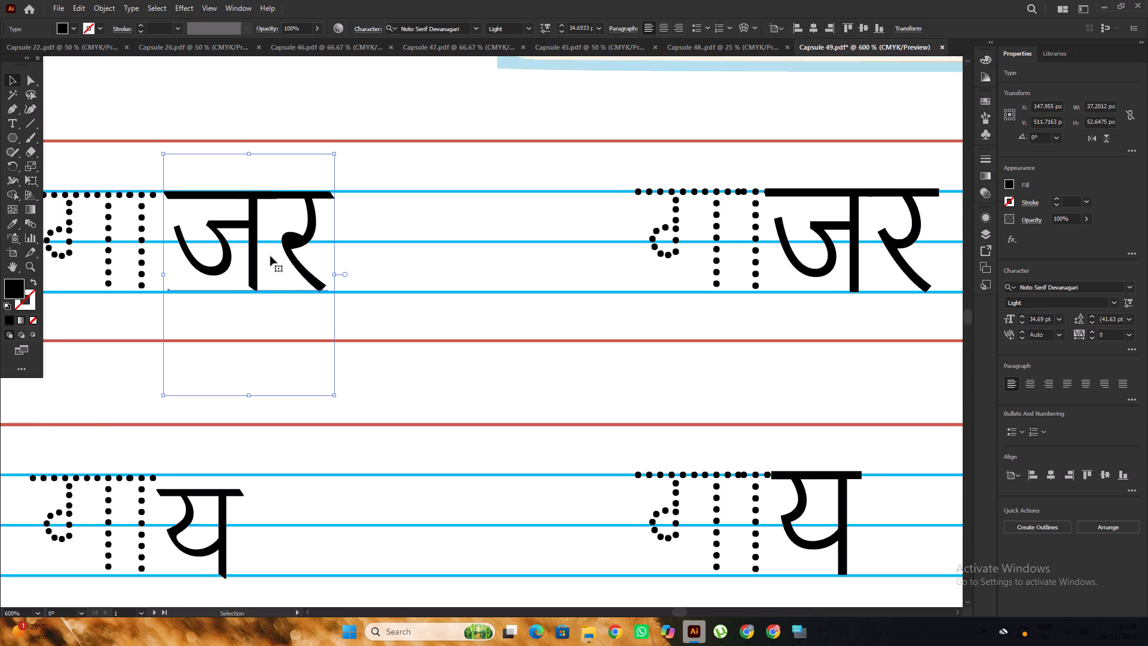
scroll(270, 256, up, 2)
click(256, 245)
alt+scroll(283, 248, down, 3)
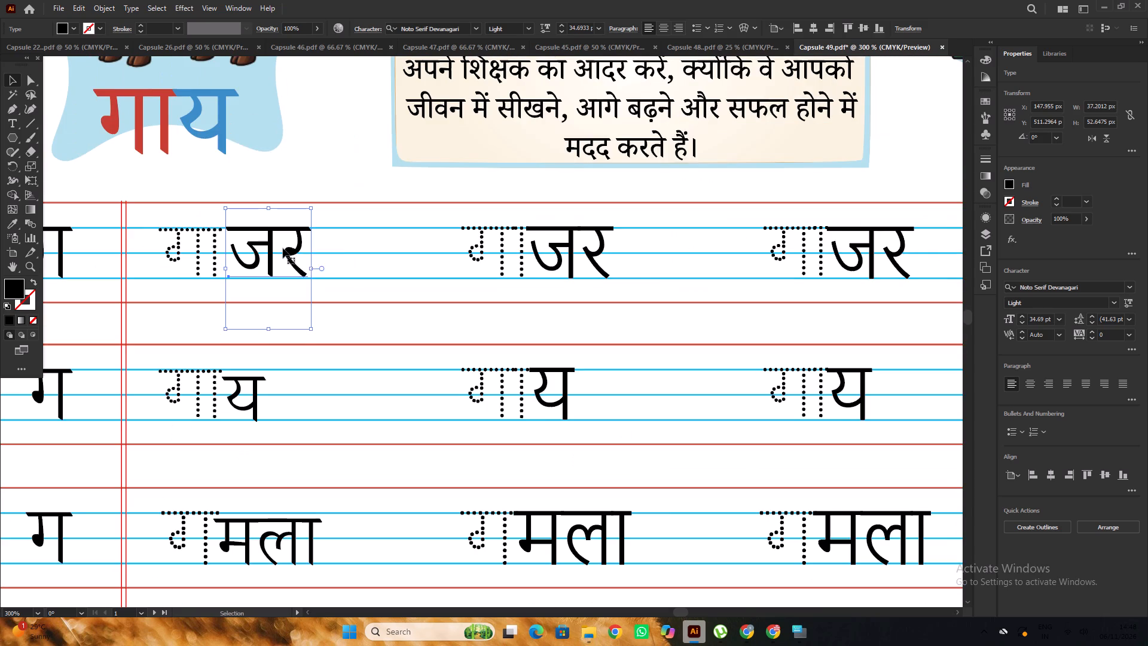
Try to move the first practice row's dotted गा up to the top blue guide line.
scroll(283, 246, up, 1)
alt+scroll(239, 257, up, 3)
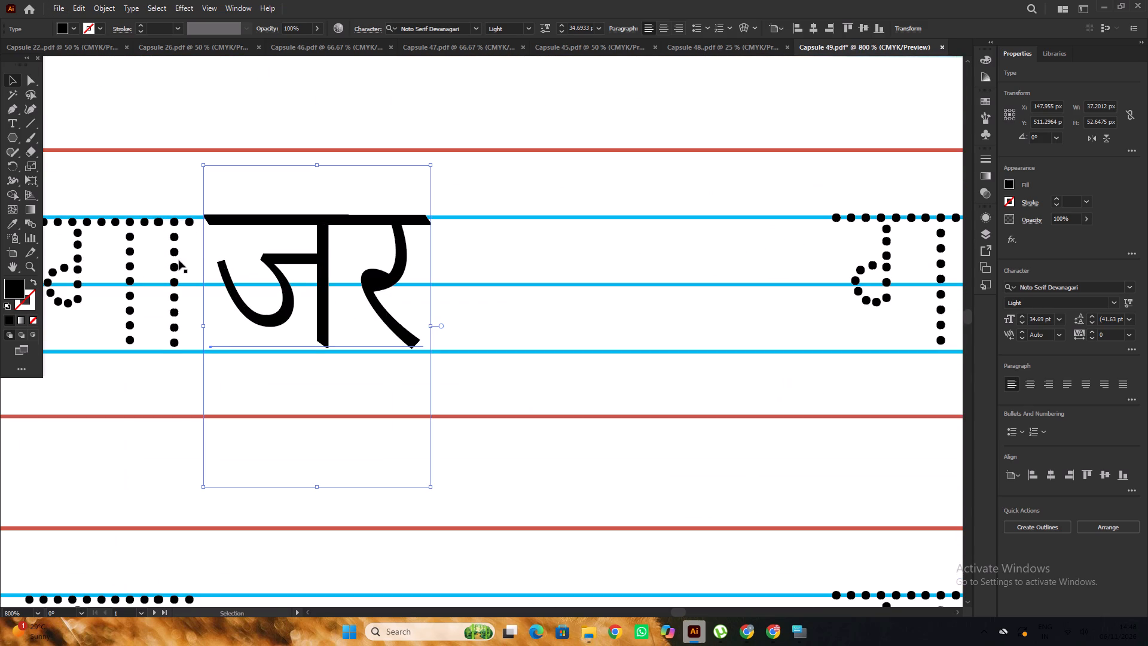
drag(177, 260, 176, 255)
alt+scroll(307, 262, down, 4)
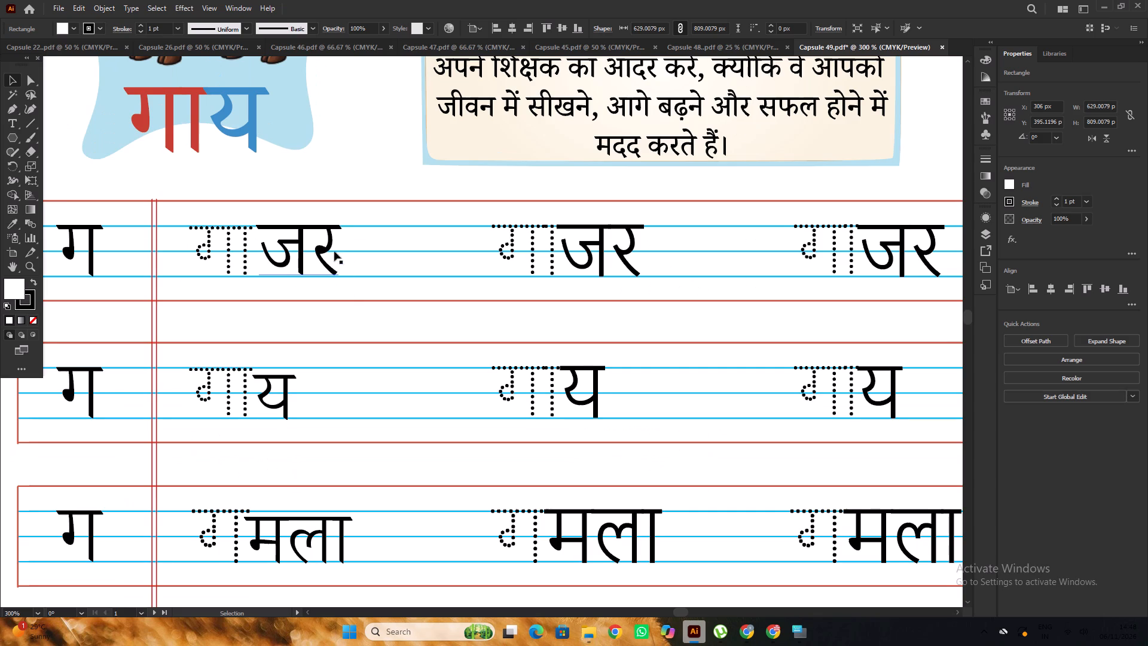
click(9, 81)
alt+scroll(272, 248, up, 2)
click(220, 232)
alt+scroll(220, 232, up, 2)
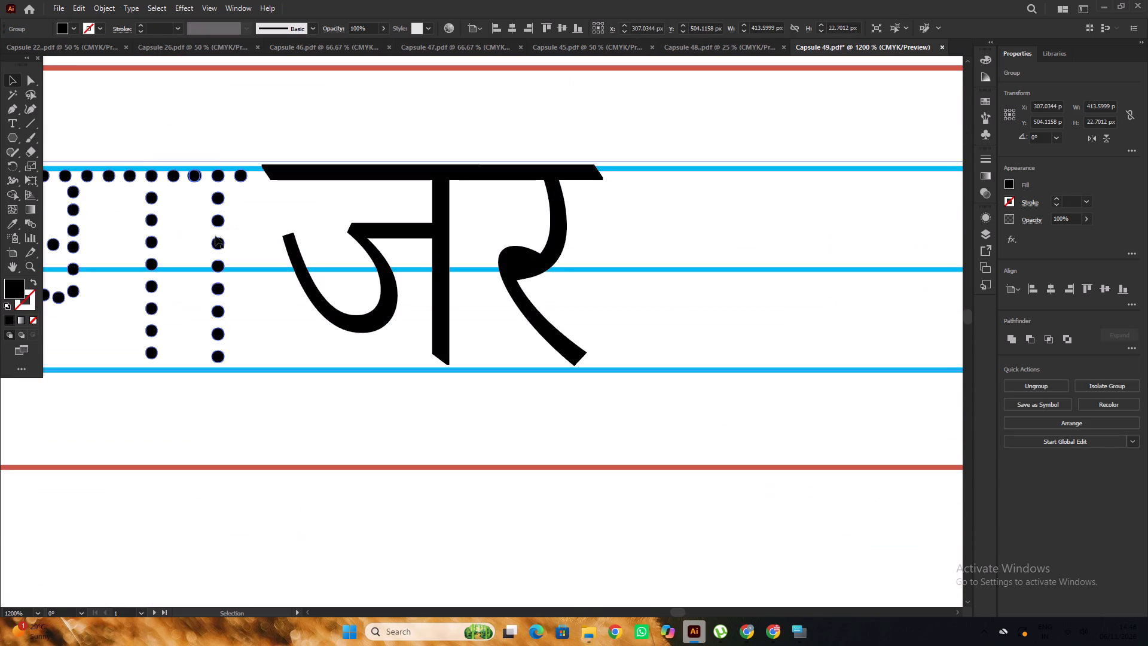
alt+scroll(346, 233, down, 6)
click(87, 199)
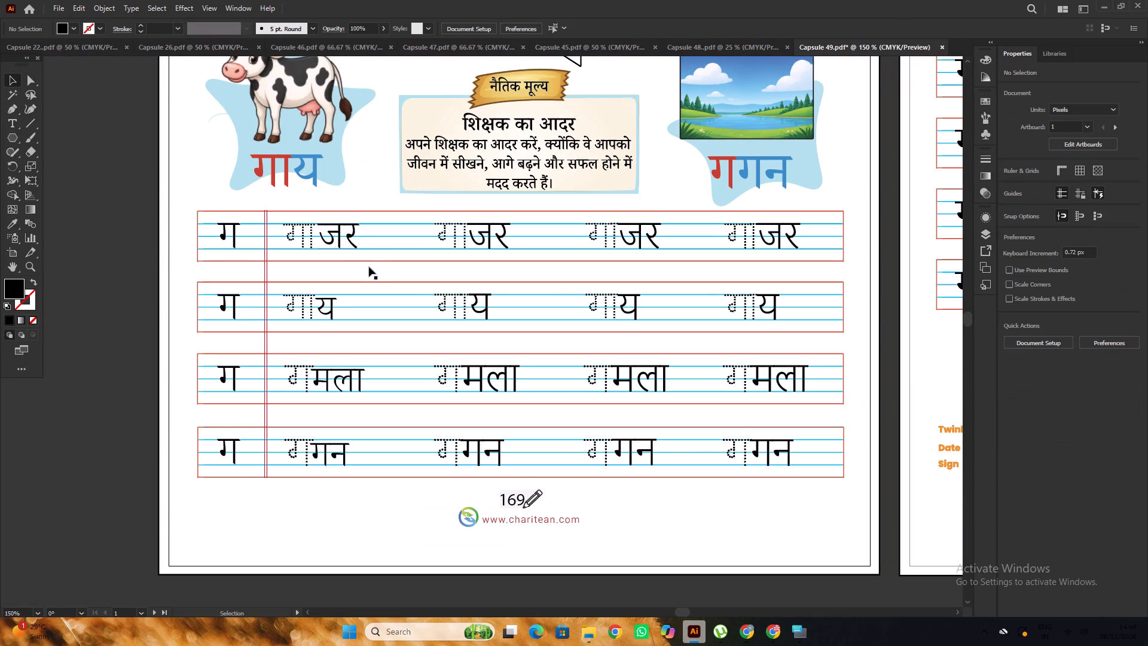
Ungroup the first practice row's ruled frame.
click(381, 259)
right_click(381, 259)
click(435, 421)
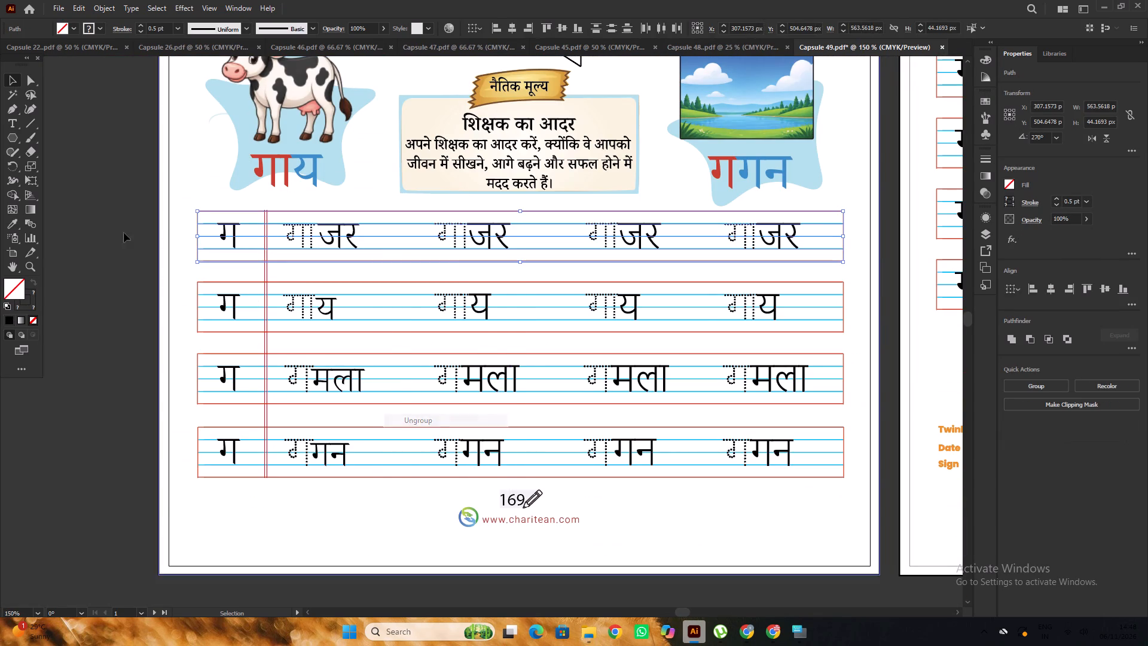
click(83, 203)
Move the first row's group of dotted गा letters up about 0.8 px toward the top blue guide line.
alt+scroll(332, 233, up, 1)
alt+scroll(257, 218, up, 1)
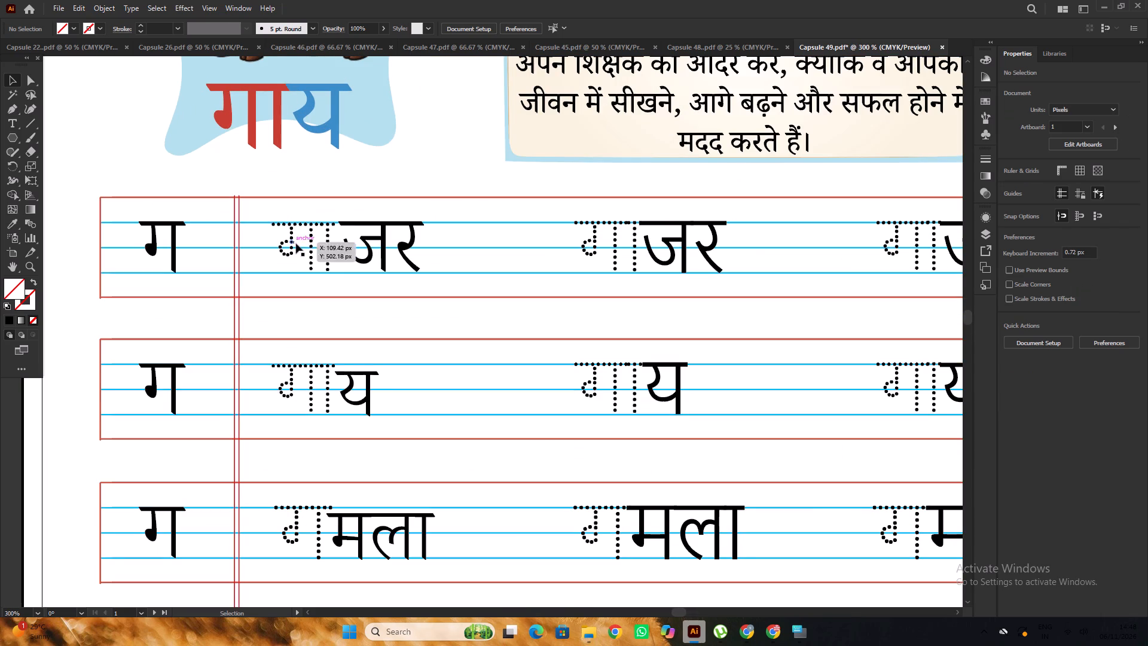
alt+scroll(323, 245, up, 4)
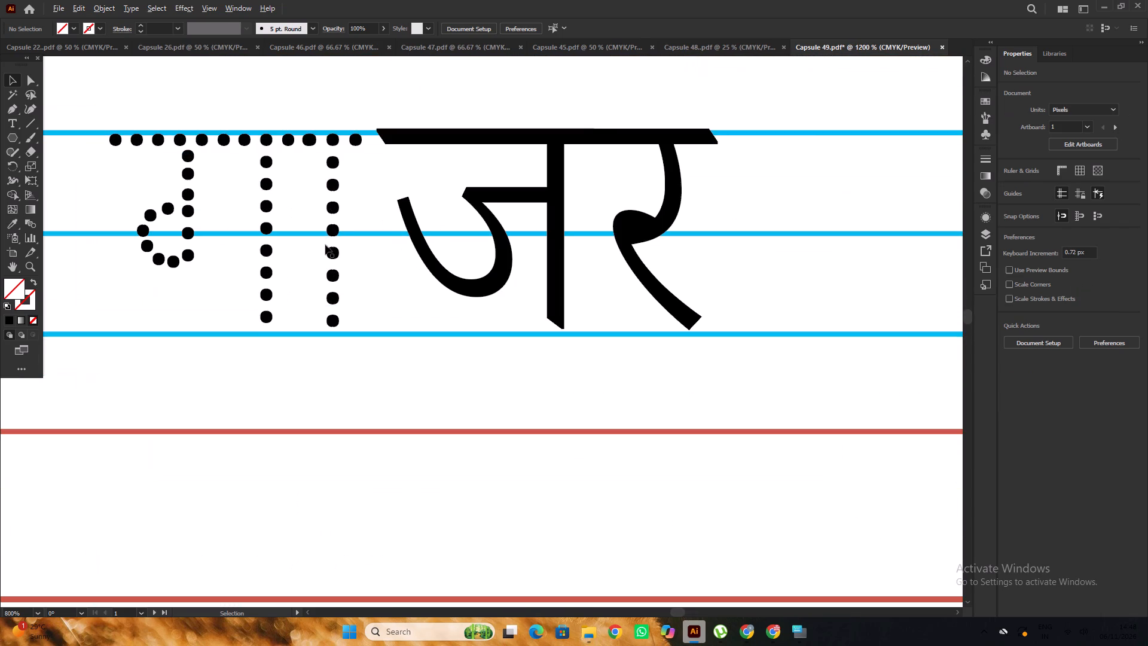
drag(334, 237, 334, 229)
alt+scroll(332, 233, down, 5)
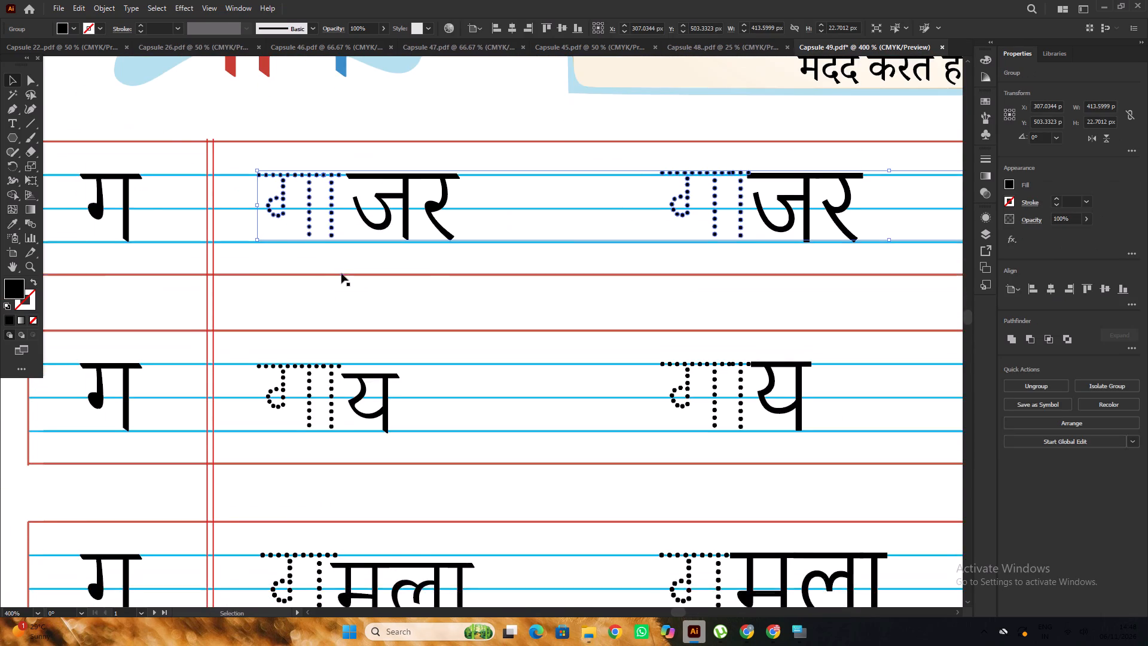
Ungroup the first row's dotted letters so each dotted गा can be selected separately.
alt+scroll(338, 263, up, 2)
click(323, 196)
alt+scroll(323, 200, down, 2)
click(324, 193)
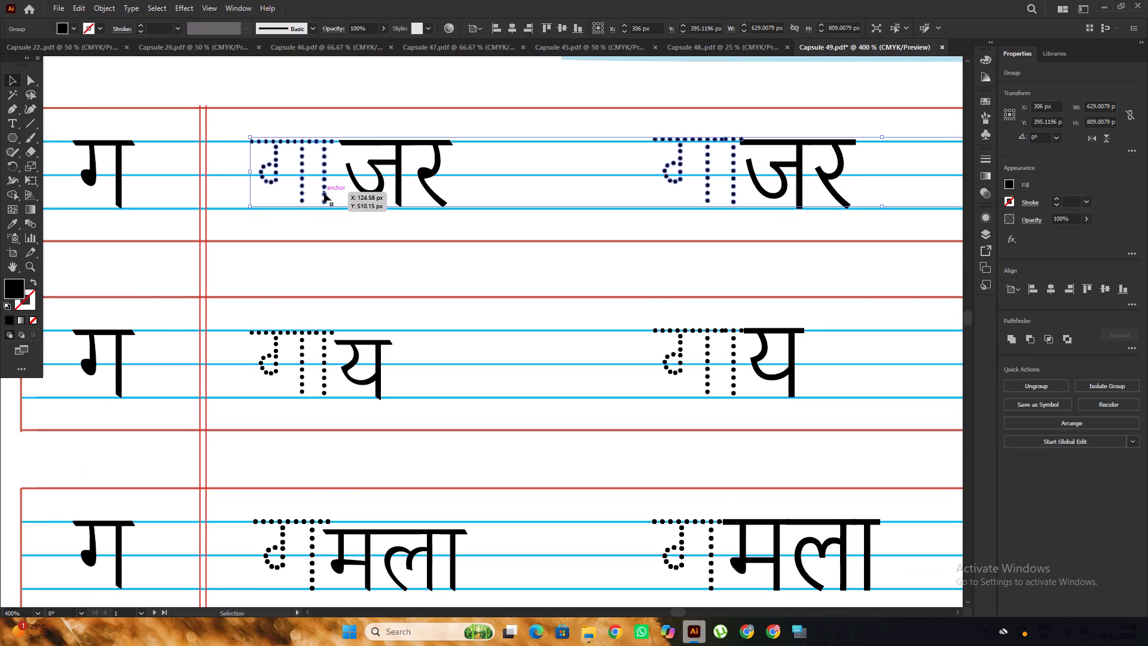
alt+scroll(324, 193, down, 2)
right_click(324, 193)
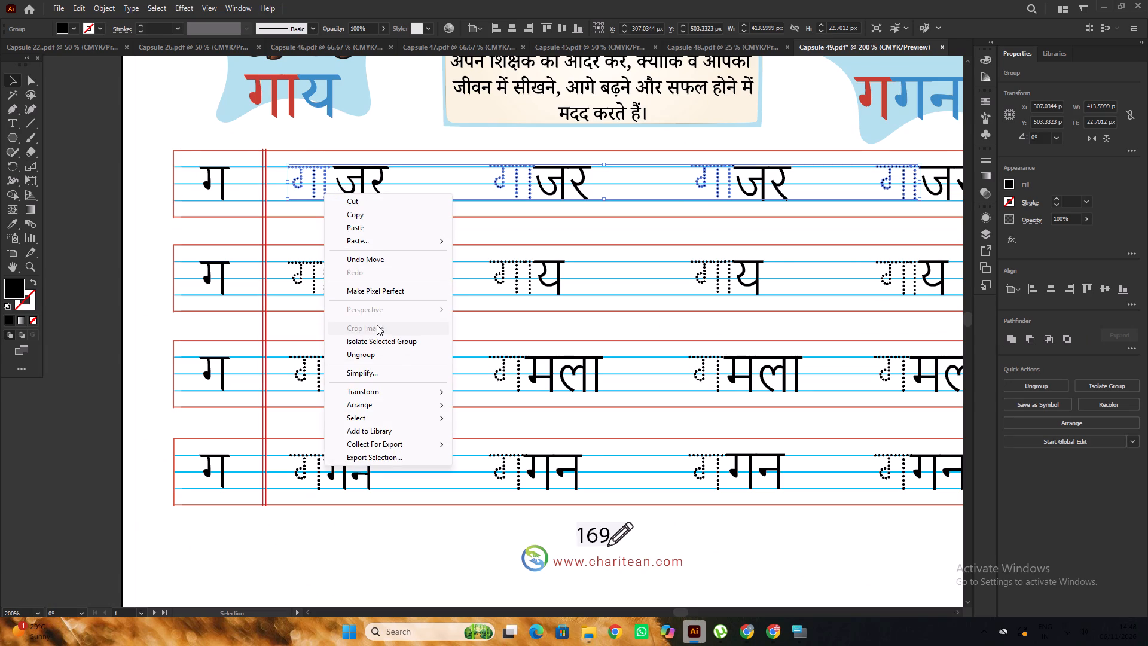
click(371, 352)
click(96, 195)
alt+scroll(334, 175, up, 2)
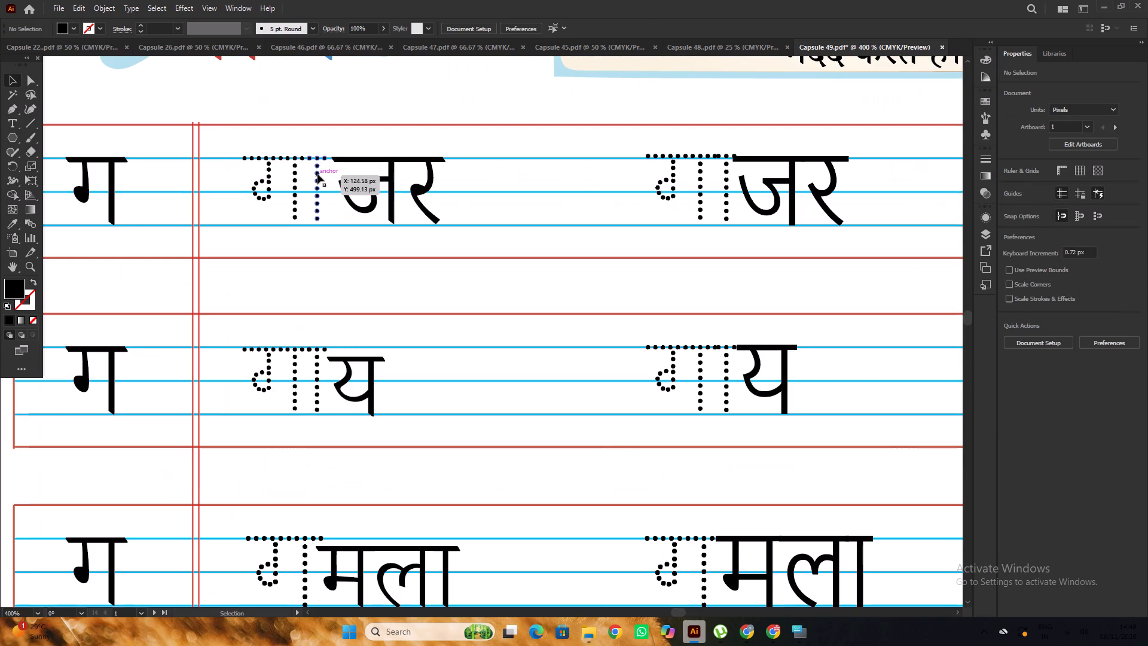
click(317, 174)
alt+scroll(317, 174, down, 3)
alt+scroll(316, 185, up, 2)
alt+scroll(225, 176, down, 3)
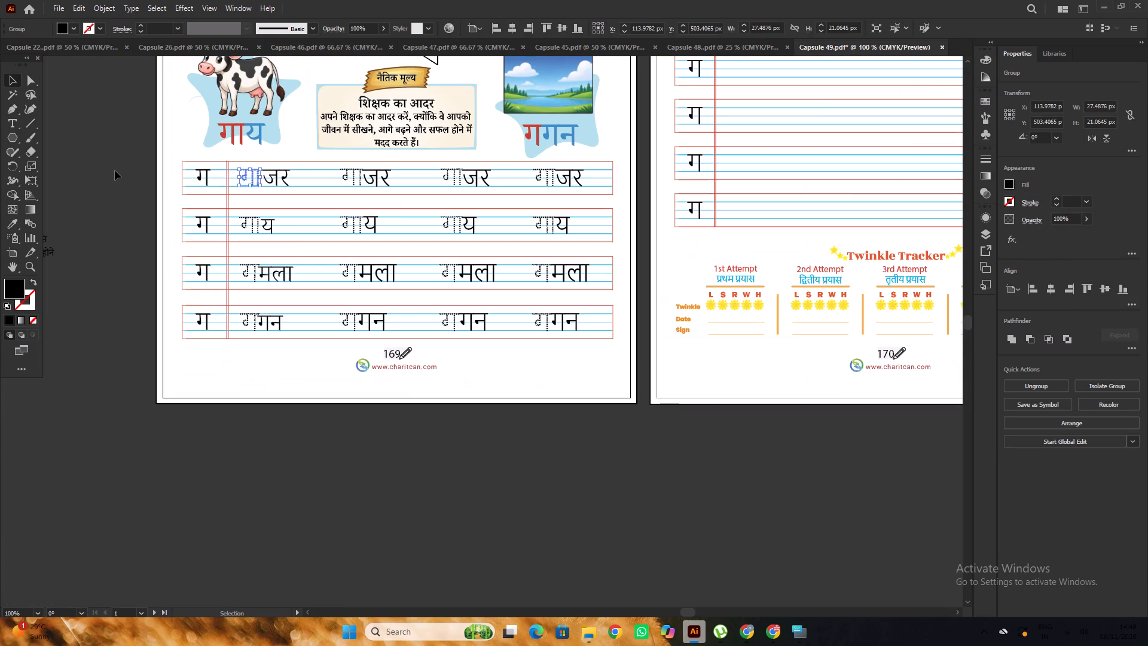
click(115, 170)
Move the second row's first य up beside its dotted गा and enlarge it to about 35.4 pt to fit the blue guide lines.
alt+scroll(285, 243, up, 2)
scroll(248, 212, up, 5)
drag(266, 253, 277, 243)
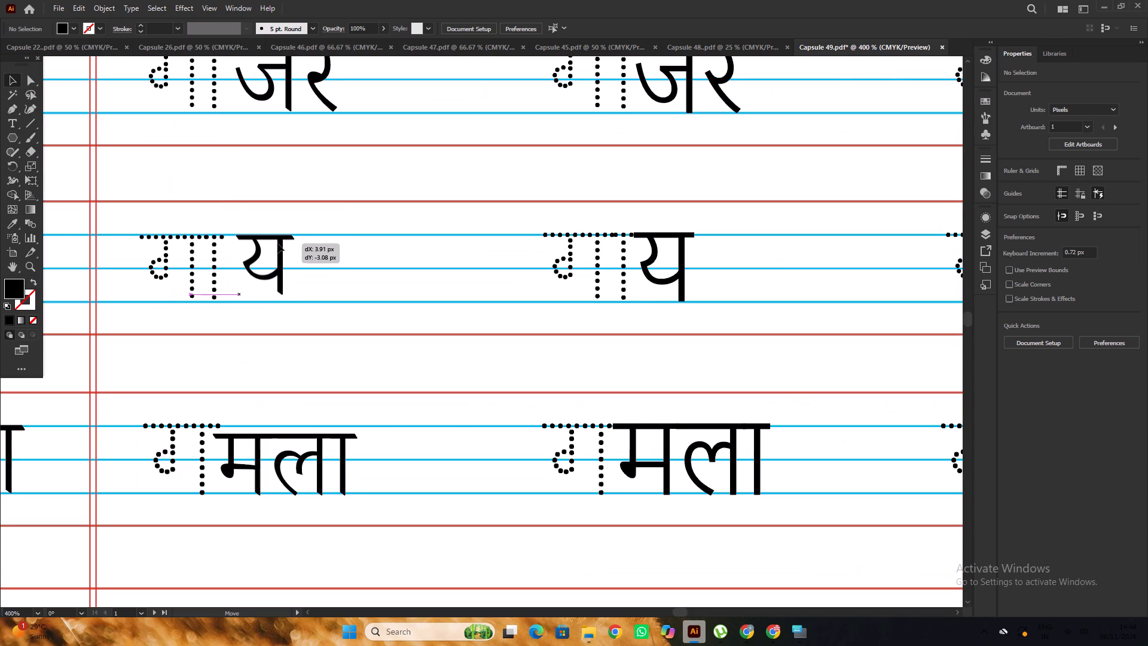
drag(277, 243, 276, 242)
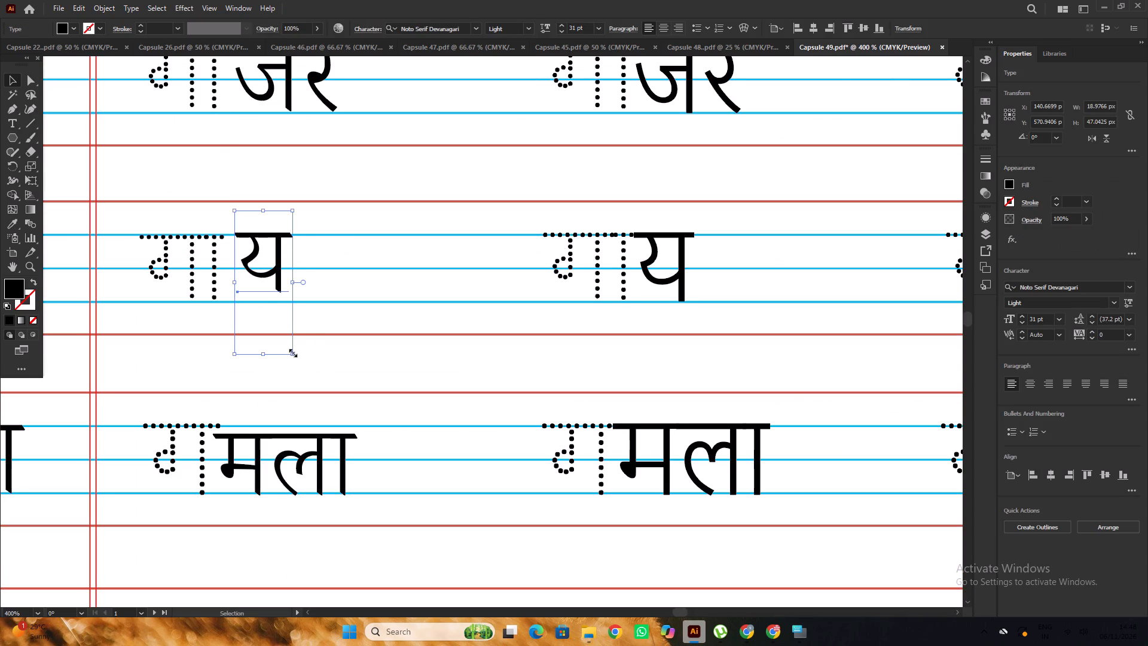
shift+drag(292, 352, 307, 373)
alt+scroll(276, 243, up, 4)
drag(304, 280, 304, 269)
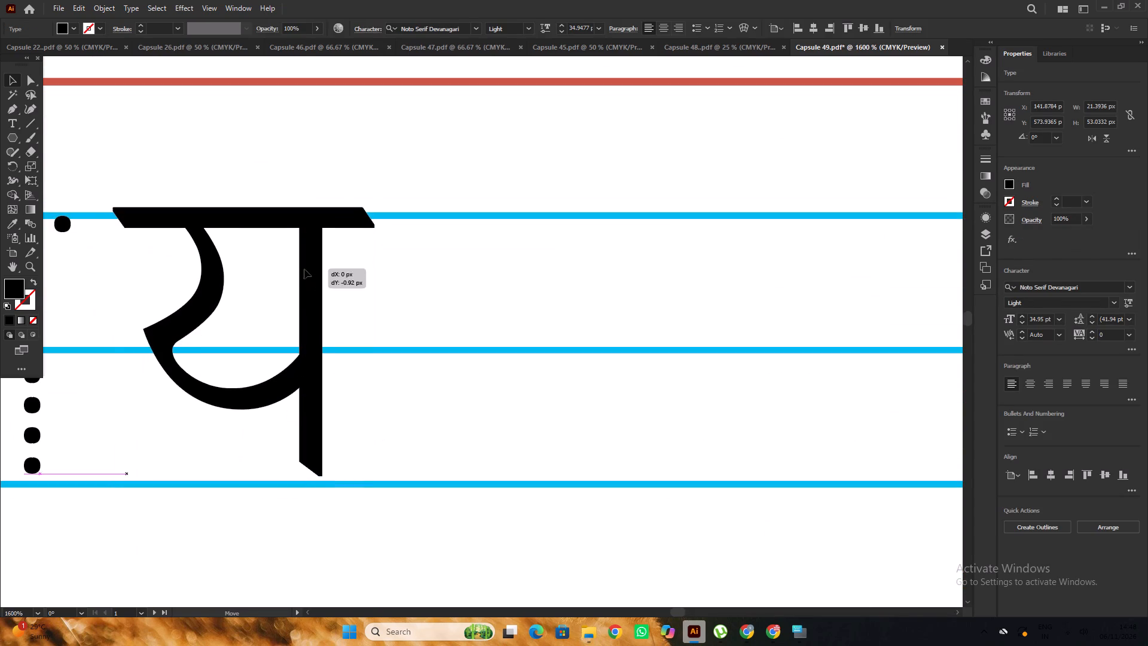
drag(304, 269, 304, 268)
alt+scroll(303, 267, down, 5)
alt+scroll(315, 318, up, 2)
shift+click(320, 393)
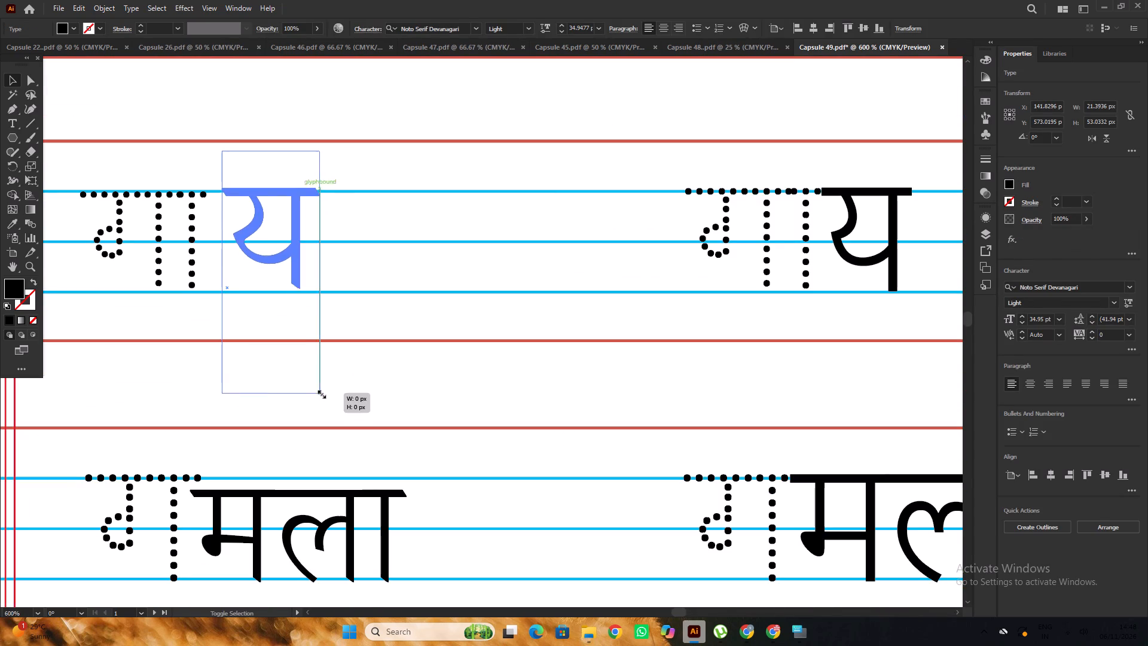
alt+scroll(299, 341, up, 1)
alt+scroll(299, 340, down, 6)
click(125, 274)
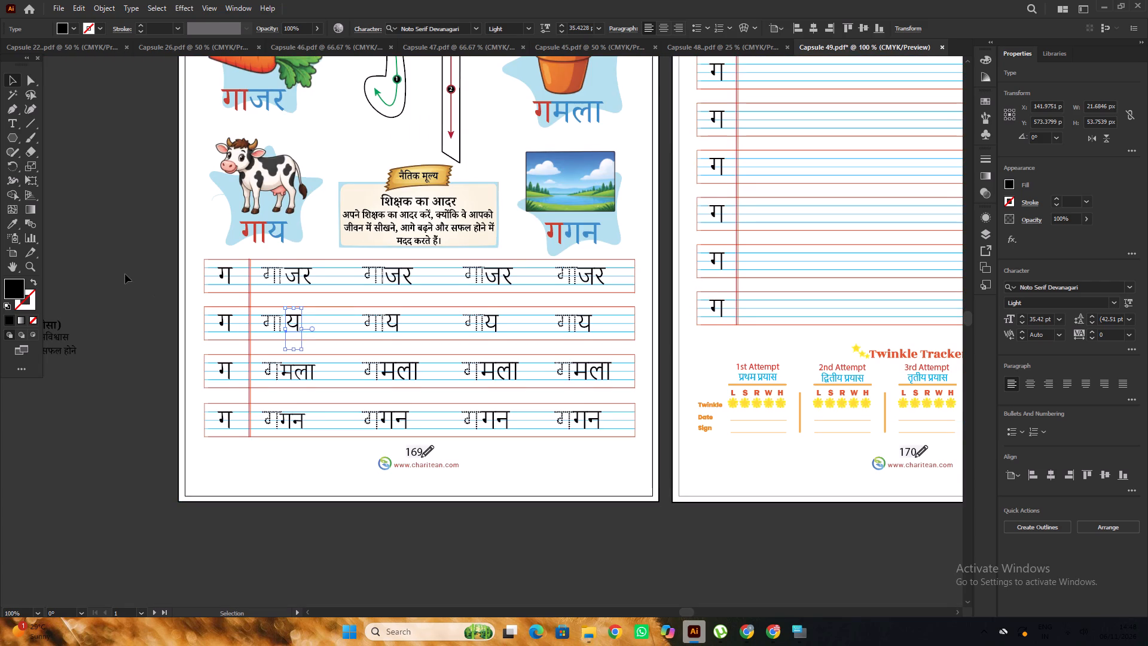
Move the third row's first मला up to the top blue guide line, next to its dotted ग.
scroll(125, 273, down, 4)
alt+scroll(249, 294, up, 5)
alt+scroll(146, 264, down, 2)
alt+scroll(279, 343, up, 3)
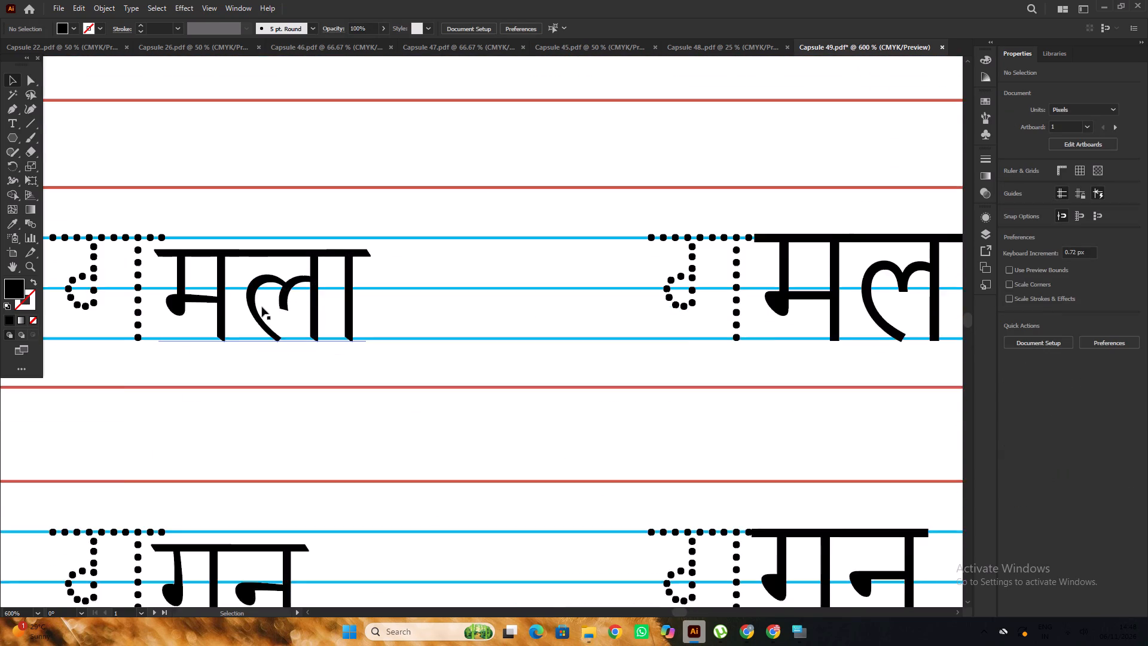
alt+scroll(262, 307, up, 3)
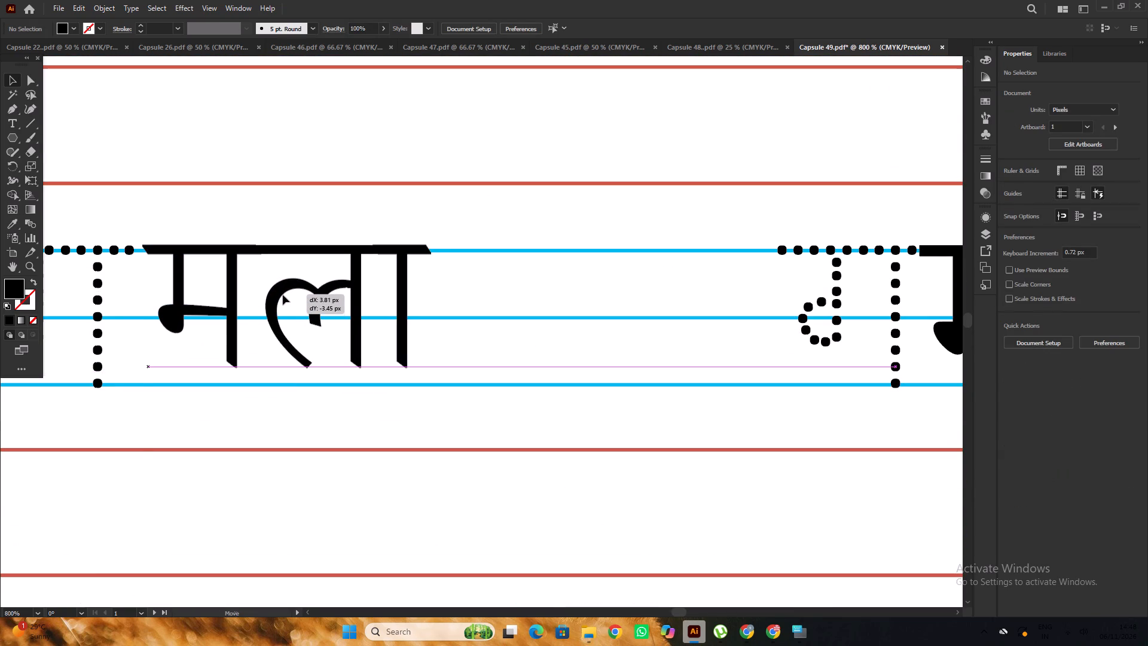
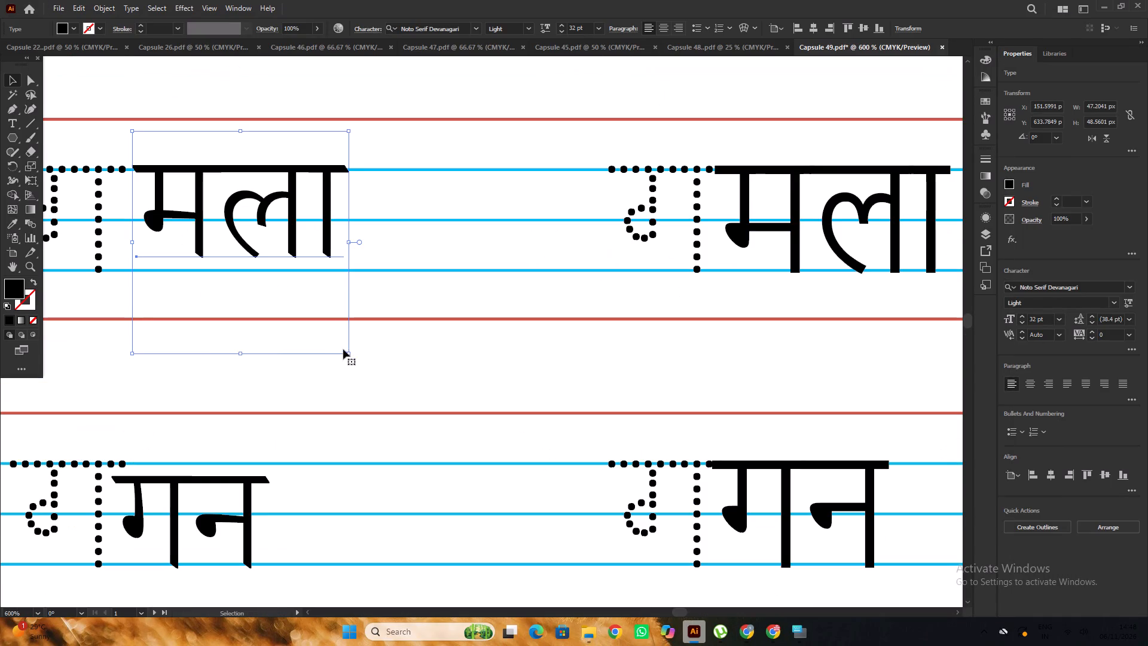
Enlarge the third row's first मला to about 35 pt so it reaches the bottom blue guide line.
shift+drag(349, 355, 369, 377)
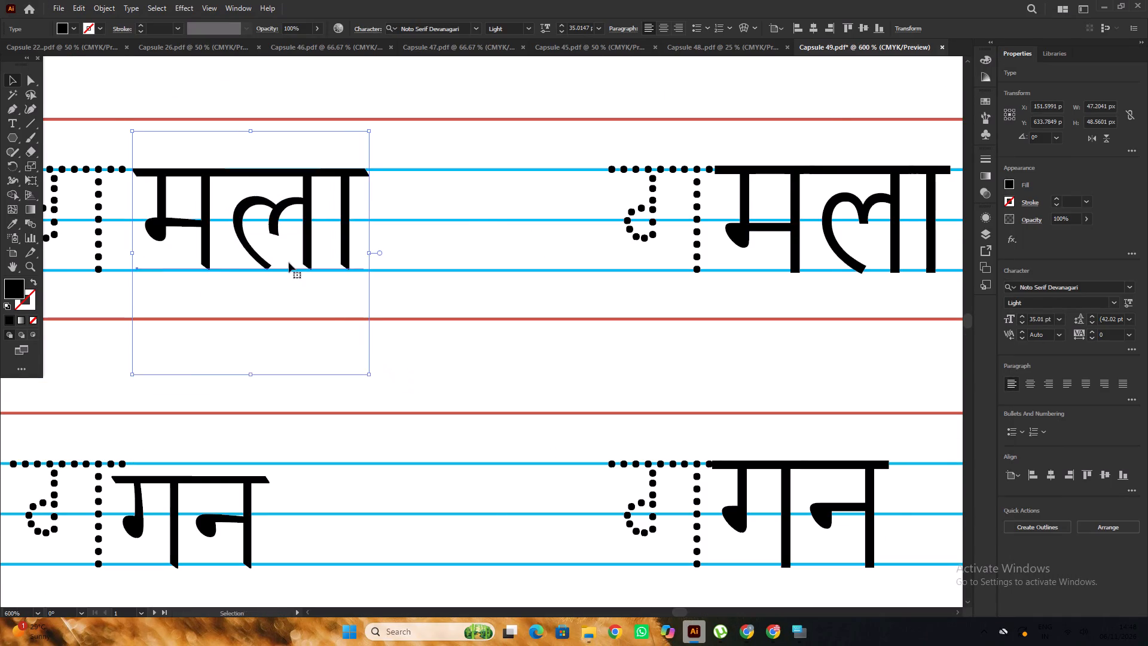
alt+scroll(283, 252, down, 5)
click(64, 203)
scroll(175, 219, down, 3)
alt+scroll(224, 244, up, 2)
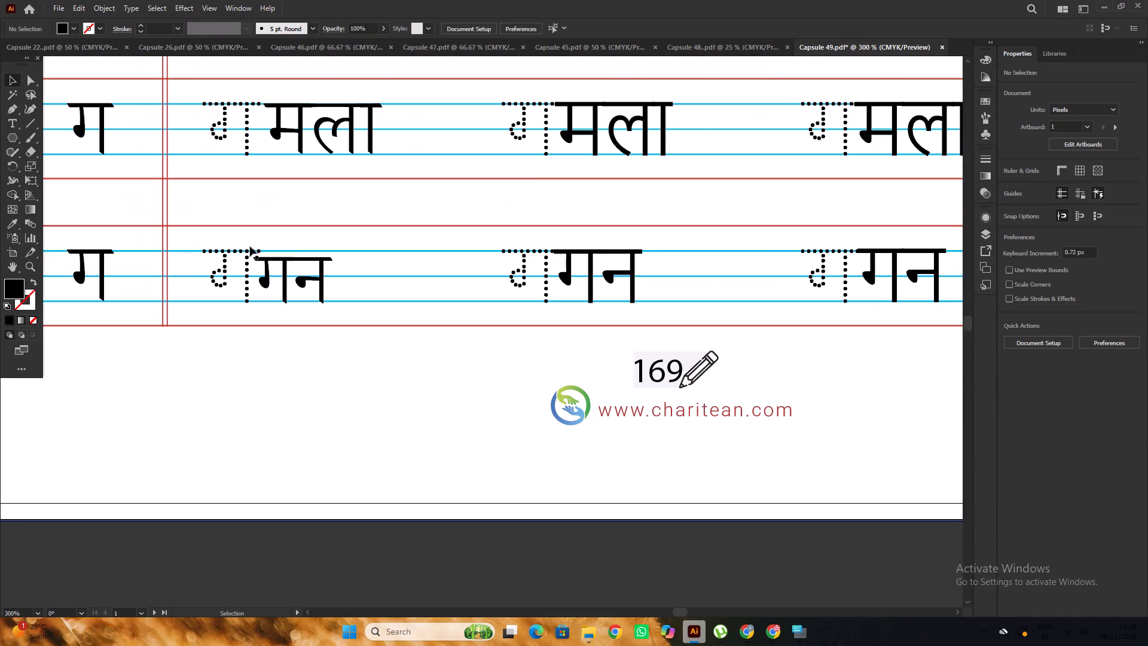
alt+scroll(268, 270, up, 3)
drag(312, 267, 338, 245)
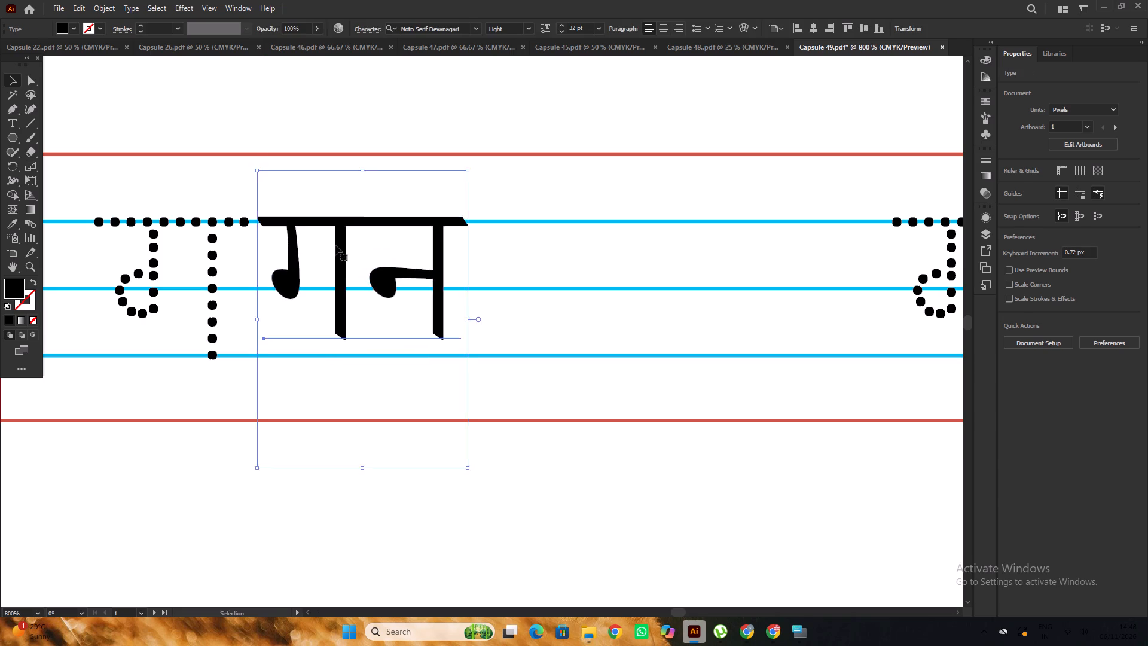
alt+scroll(331, 246, down, 2)
alt+scroll(398, 350, up, 1)
shift+drag(401, 364, 425, 388)
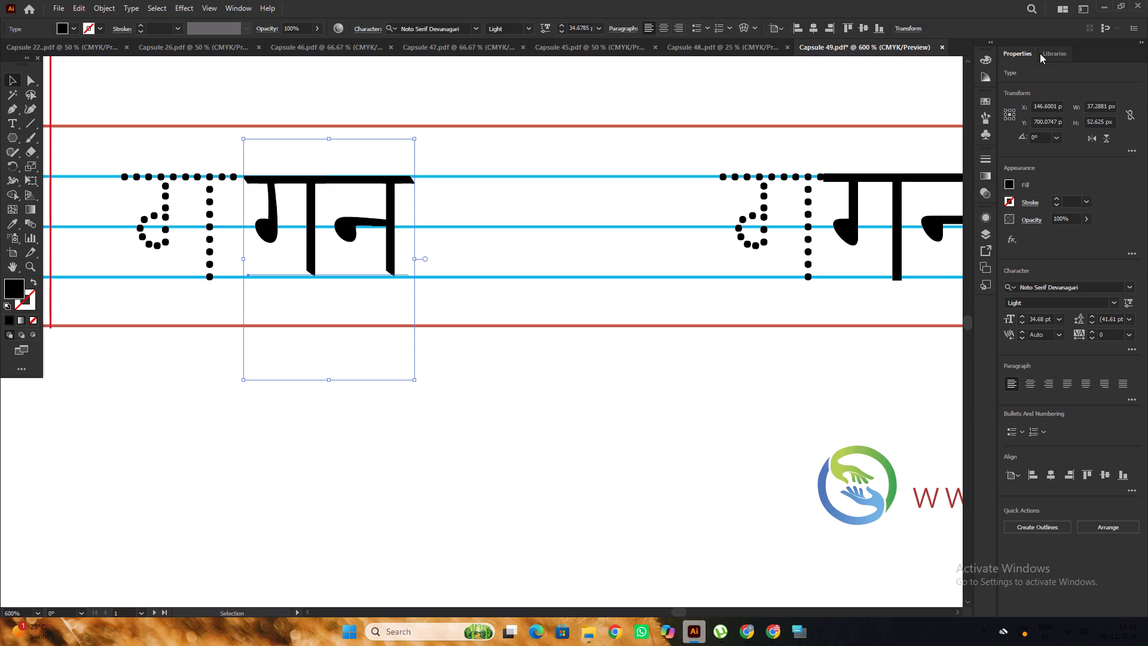
Nudge the fourth row's first गन up about 0.3 px onto the top blue guide line.
alt+scroll(373, 208, down, 2)
scroll(373, 209, up, 5)
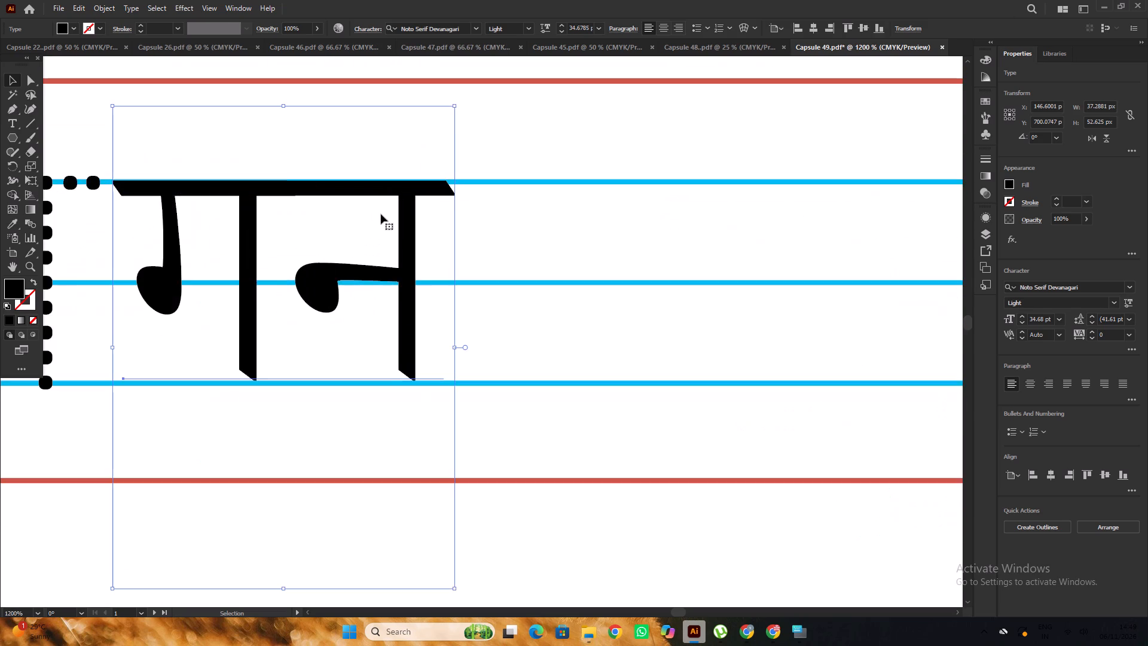
scroll(380, 217, up, 2)
alt+scroll(429, 234, down, 1)
alt+scroll(375, 237, up, 1)
click(265, 255)
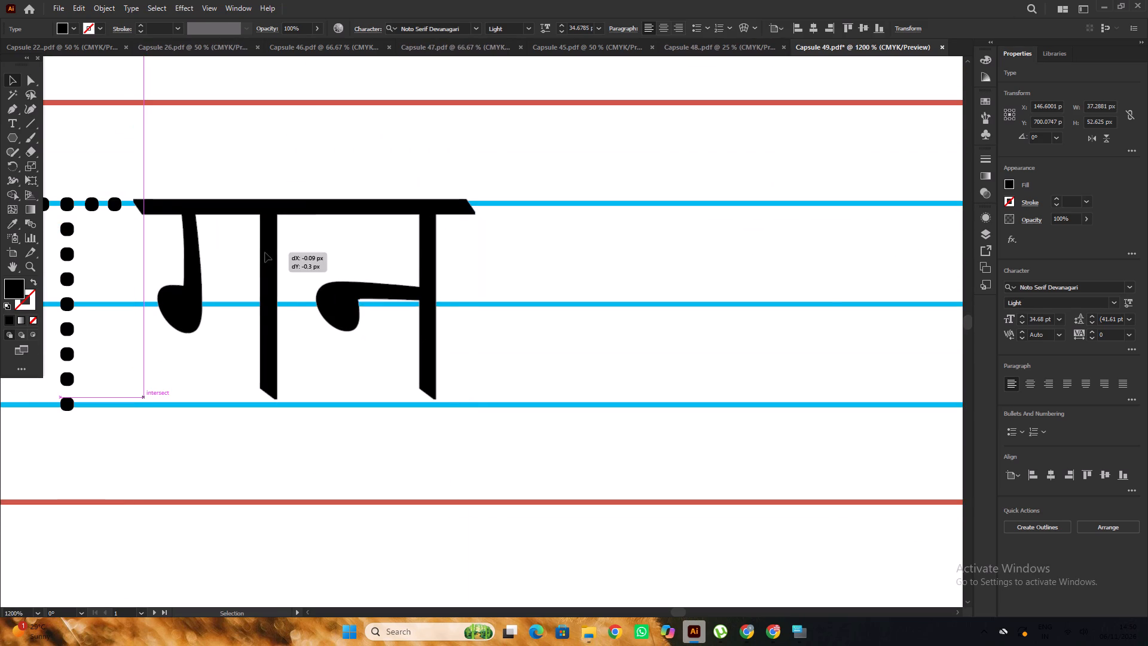
alt+scroll(265, 252, down, 6)
click(412, 404)
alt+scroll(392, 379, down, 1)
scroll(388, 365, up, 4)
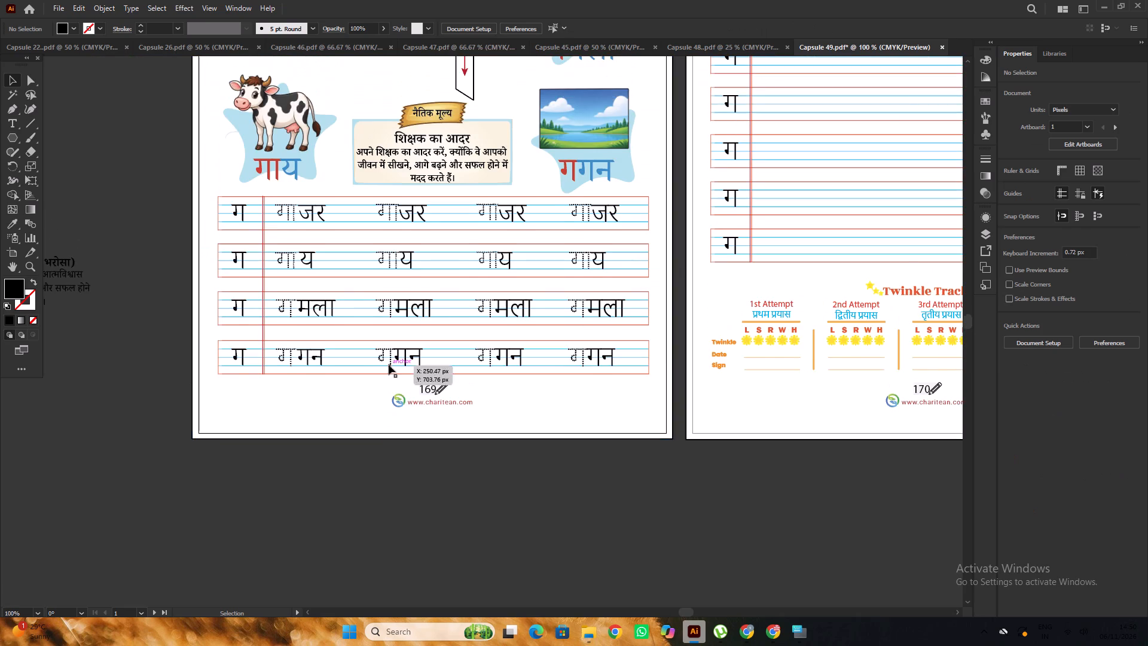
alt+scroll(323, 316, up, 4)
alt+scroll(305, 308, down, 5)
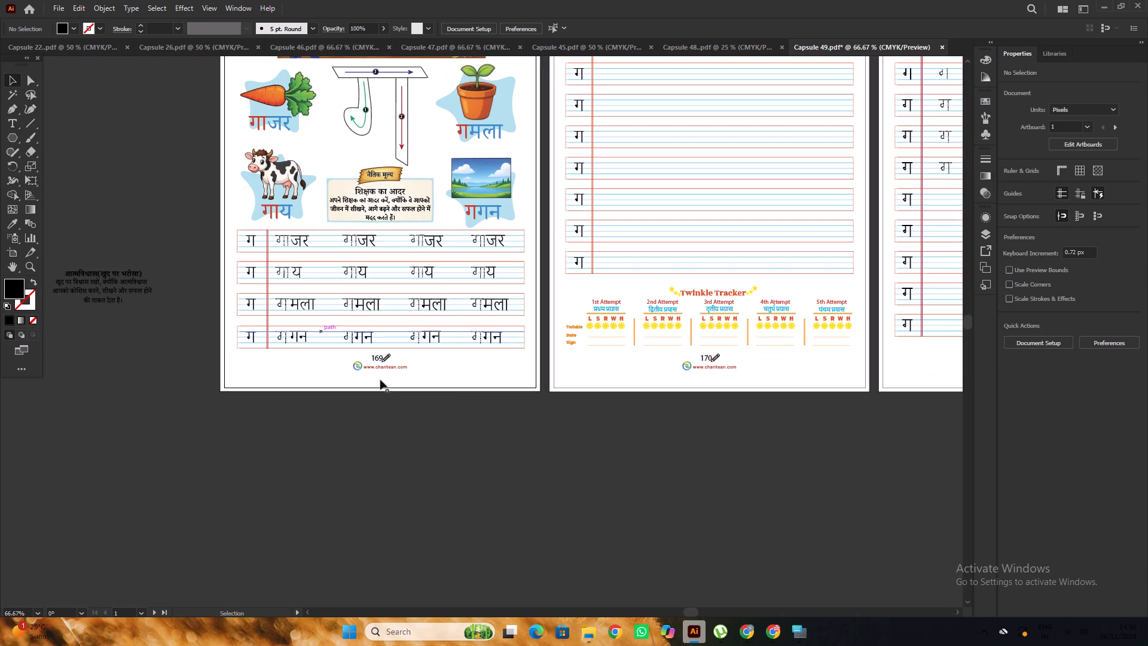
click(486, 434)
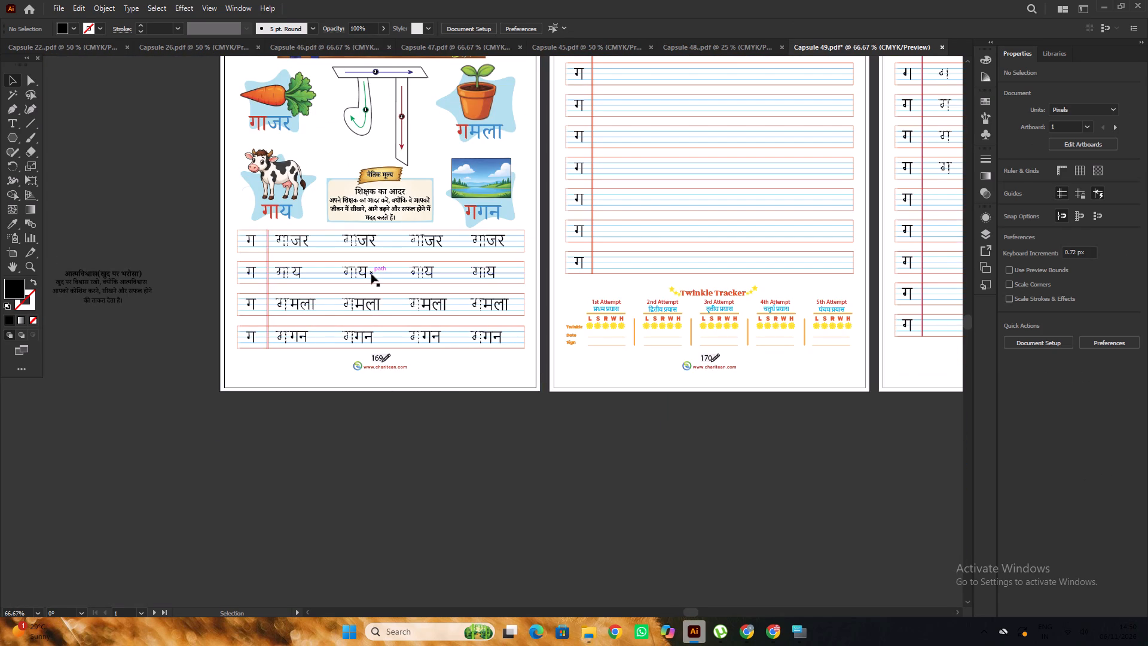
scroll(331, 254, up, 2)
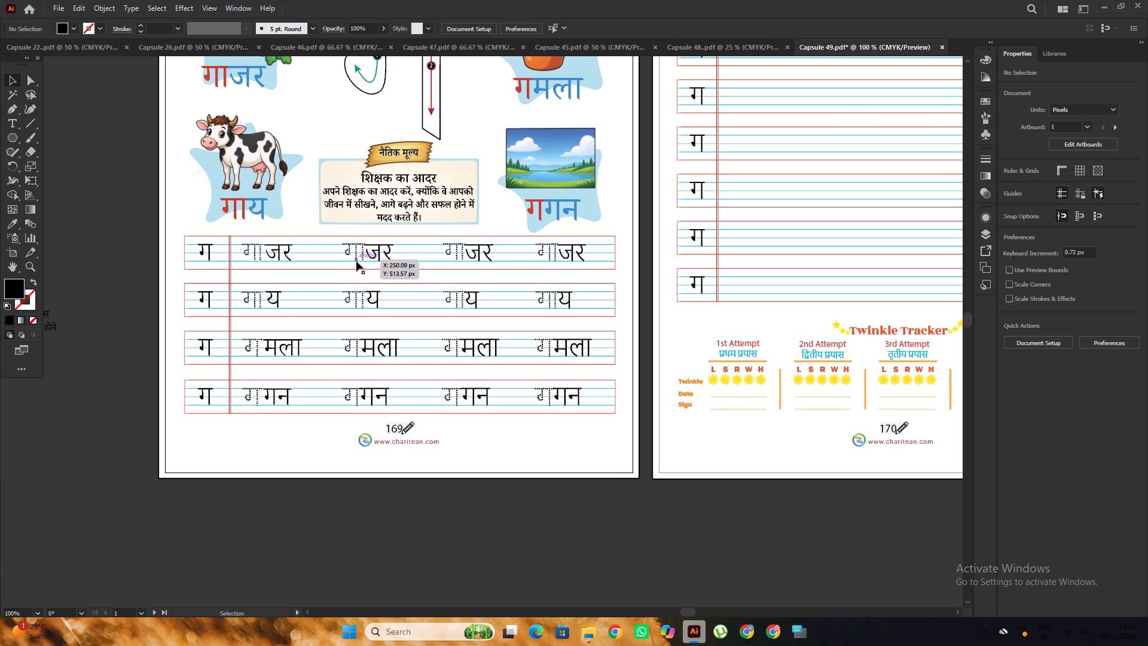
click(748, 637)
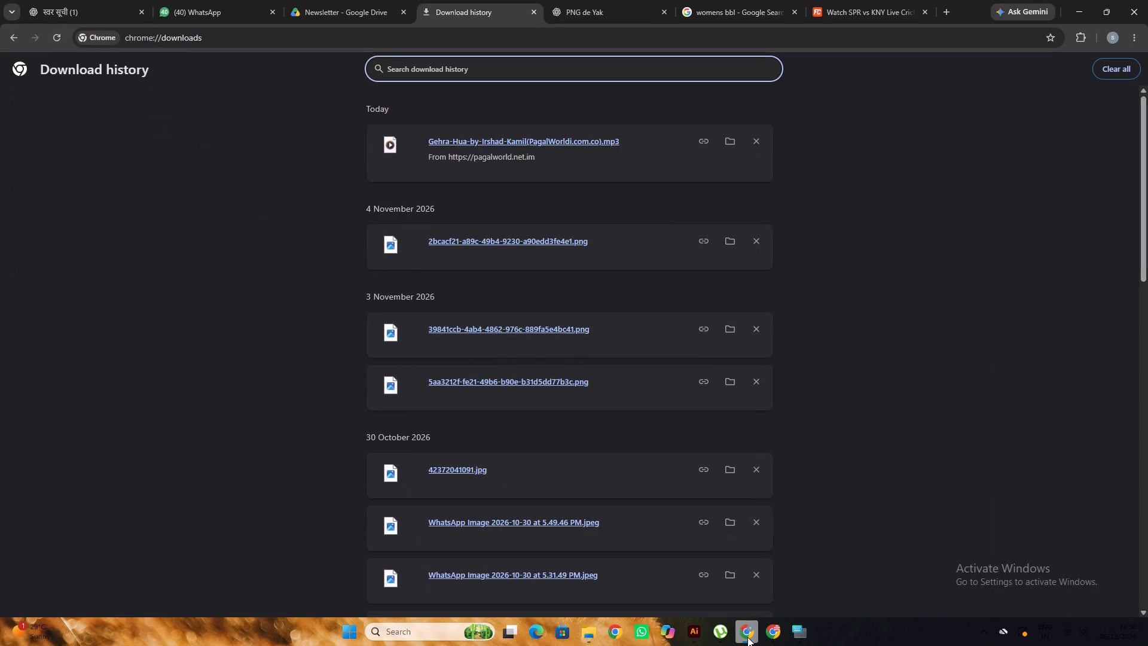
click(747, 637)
Delete the solid जर, य, मला and गन from the second word column of the four practice rows.
alt+scroll(374, 272, up, 3)
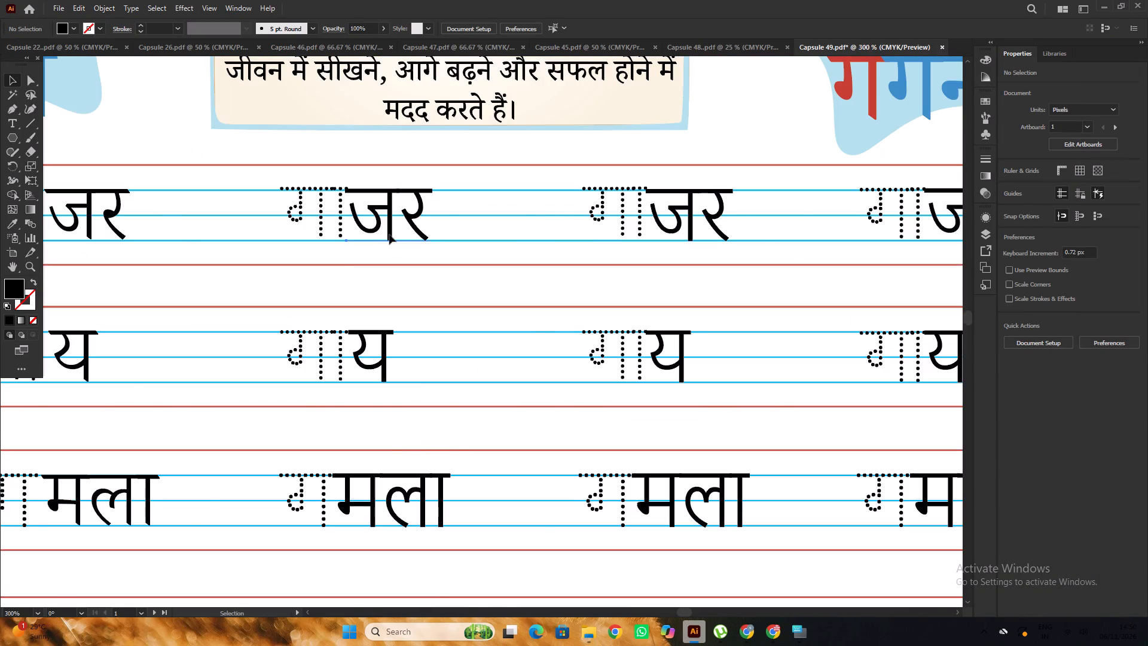
click(389, 234)
alt+scroll(389, 234, down, 1)
shift+click(387, 307)
shift+click(404, 412)
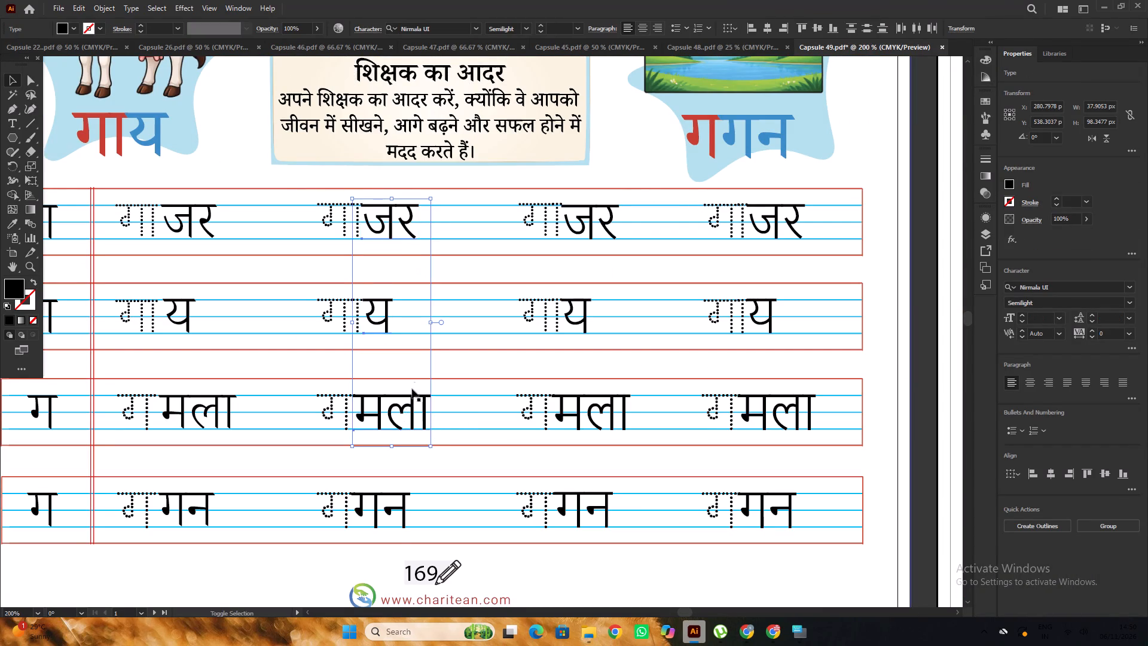
shift+click(396, 513)
alt+scroll(389, 467, down, 2)
key(Delete)
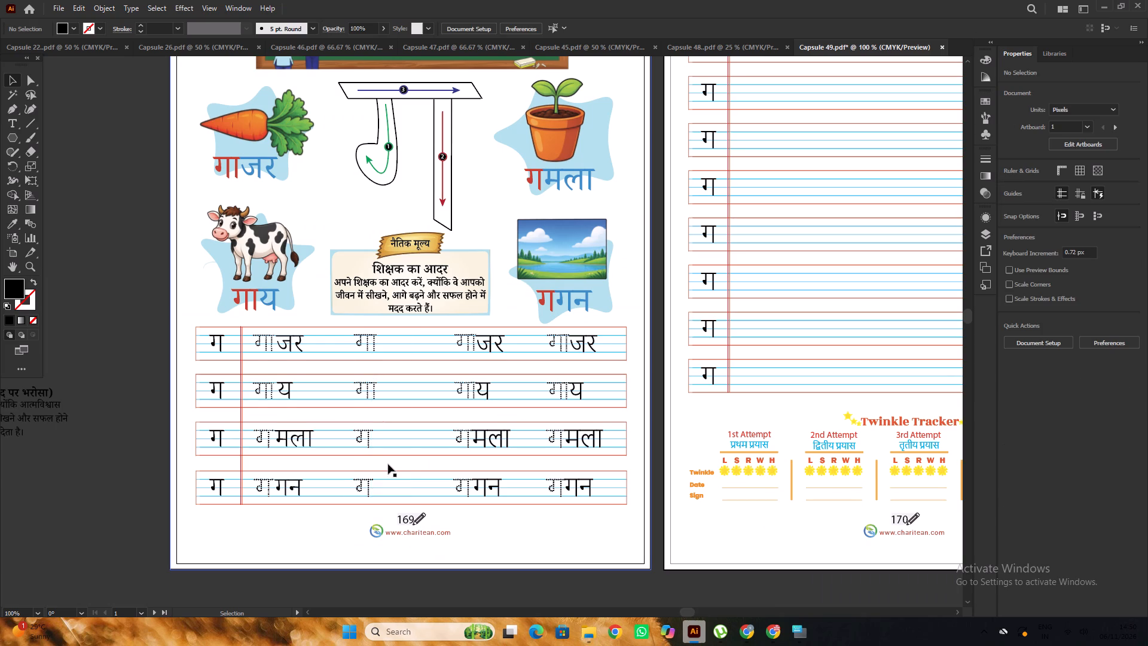
Copy the first column's refitted जर, य, मला and गन across to the second column, beside the dotted letters.
scroll(356, 365, down, 3)
alt+scroll(352, 281, up, 2)
click(234, 324)
alt+scroll(236, 323, down, 2)
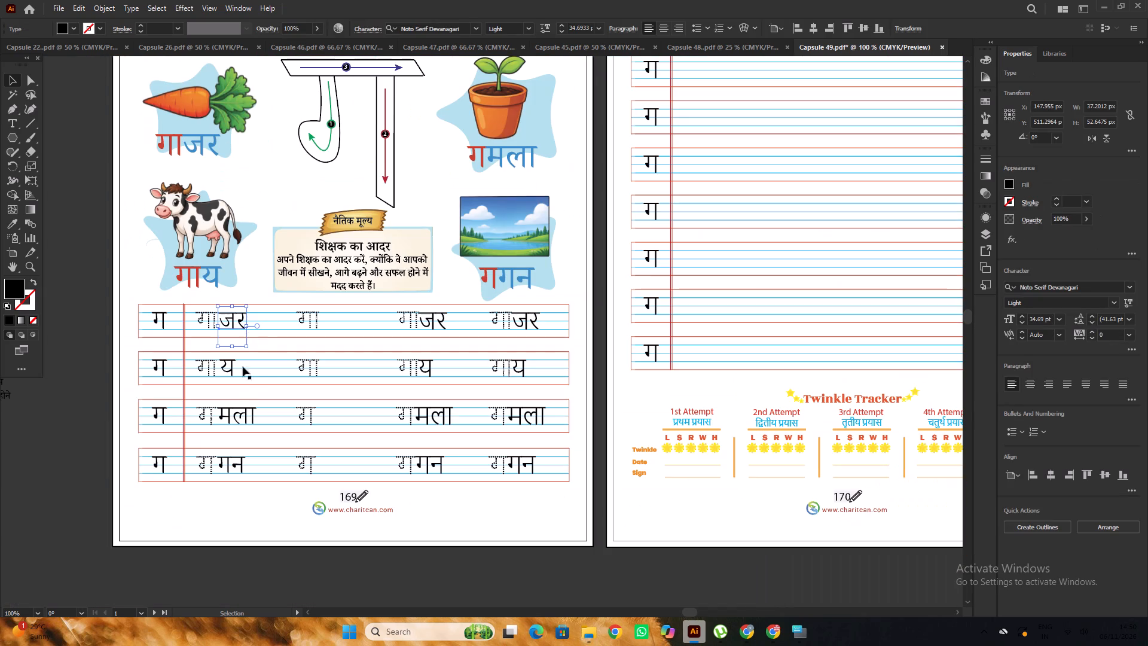
shift+click(230, 373)
shift+click(242, 414)
shift+click(228, 471)
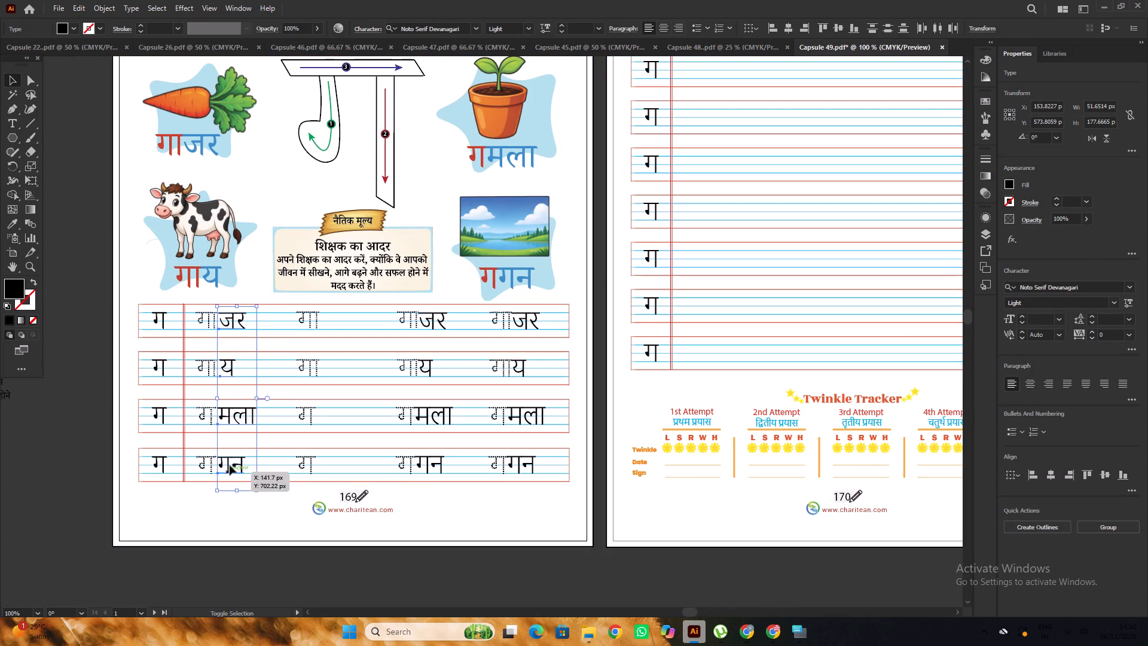
scroll(300, 370, up, 2)
drag(198, 321, 364, 330)
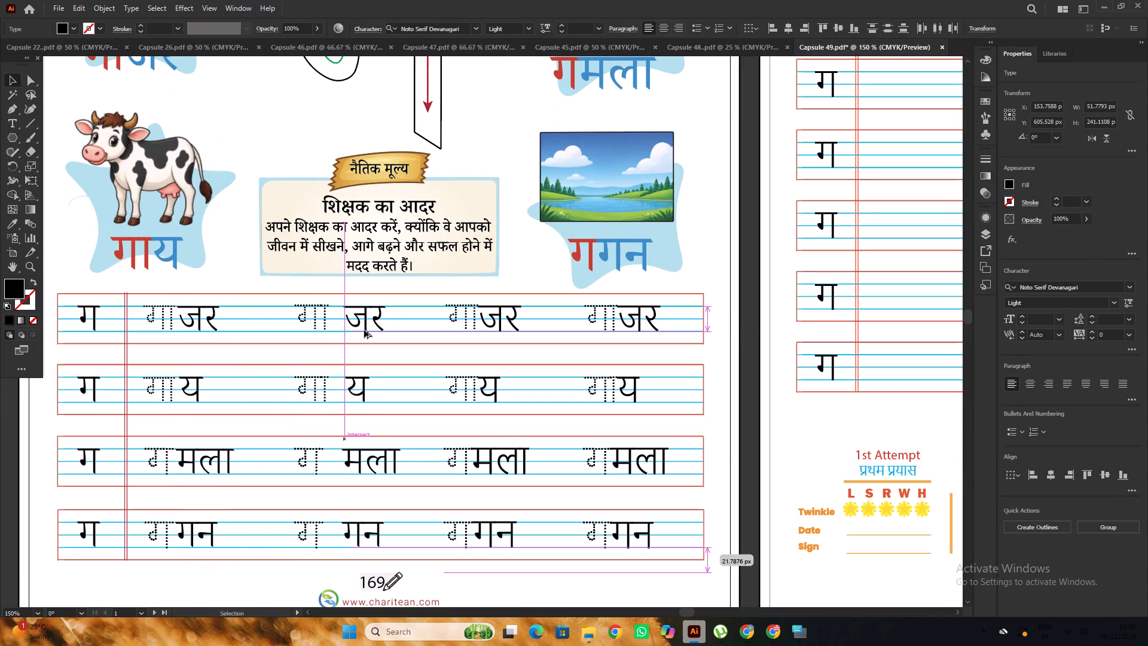
drag(364, 330, 354, 328)
alt+scroll(354, 328, down, 1)
scroll(354, 330, down, 1)
scroll(397, 509, down, 1)
click(445, 550)
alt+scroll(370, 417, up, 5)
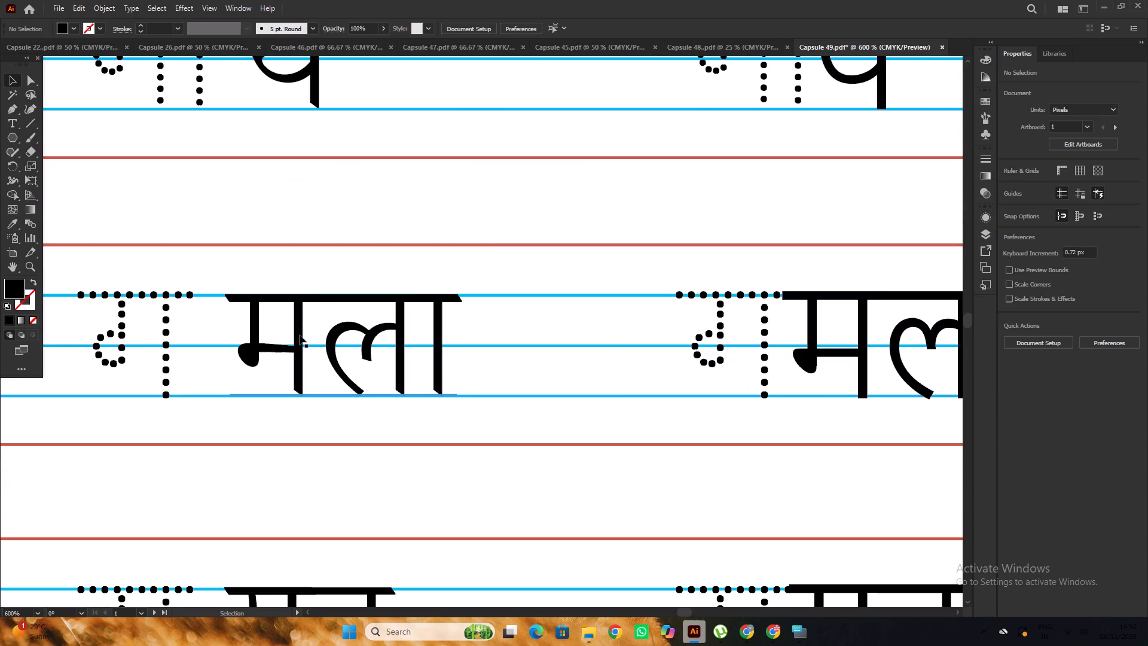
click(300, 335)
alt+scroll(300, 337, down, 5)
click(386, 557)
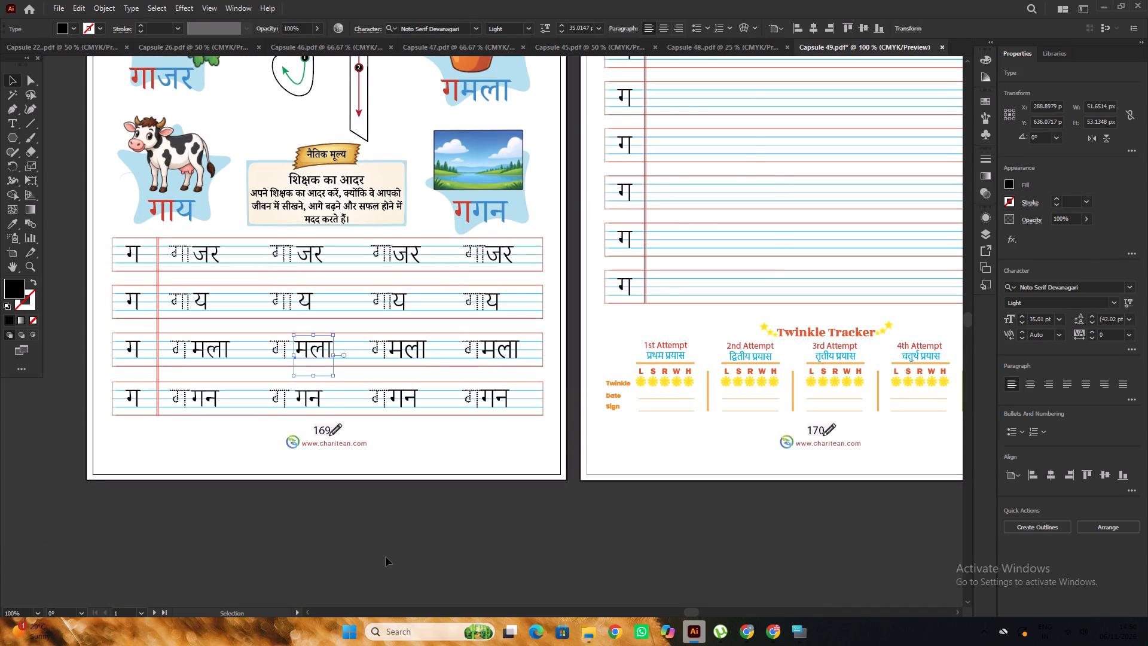
Examine the second column's copied जर, य, मला and गन for spacing and fit against the guide lines.
alt+scroll(297, 410, up, 5)
alt+scroll(299, 405, down, 1)
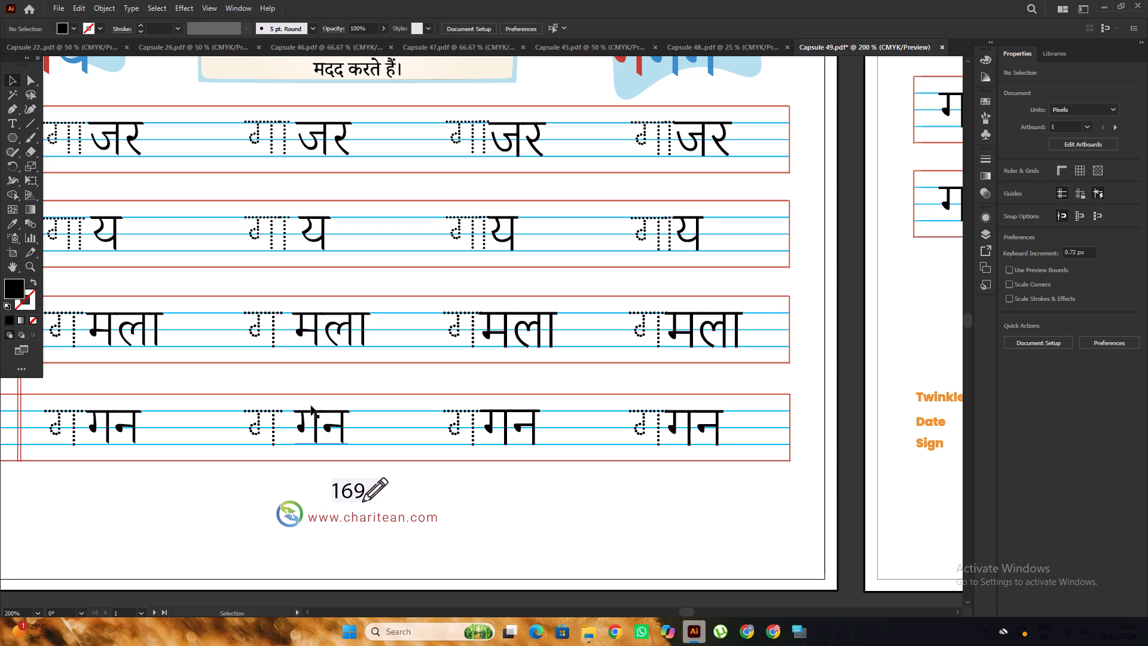
scroll(390, 394, down, 2)
alt+scroll(390, 394, down, 2)
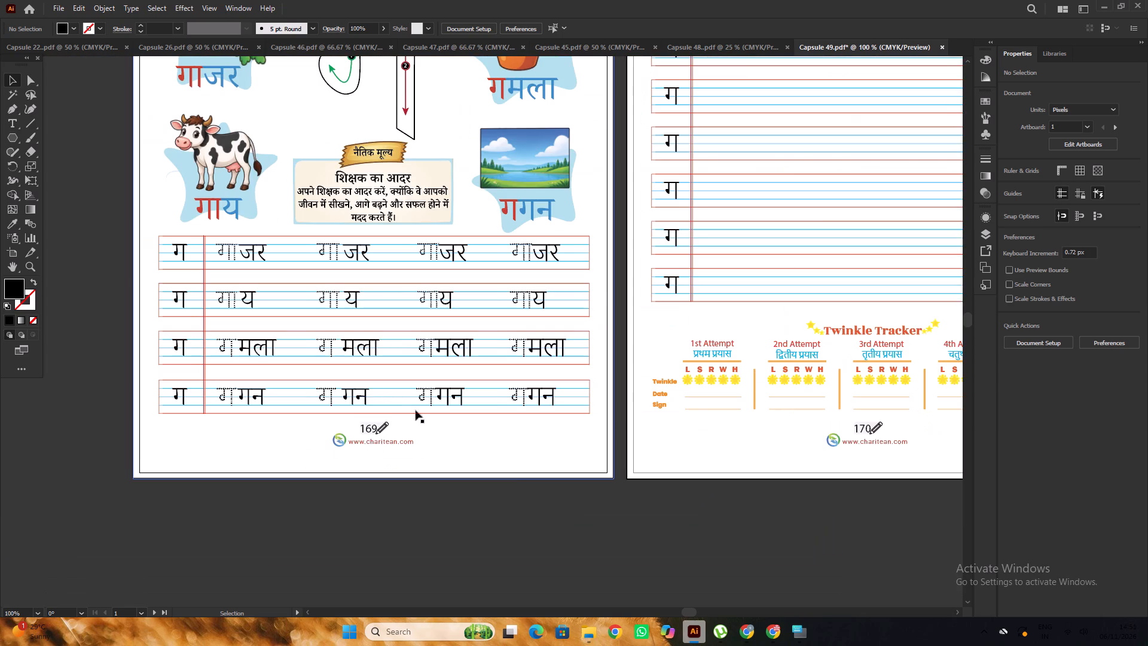
key(space)
drag(518, 503, 430, 517)
alt+scroll(279, 298, up, 1)
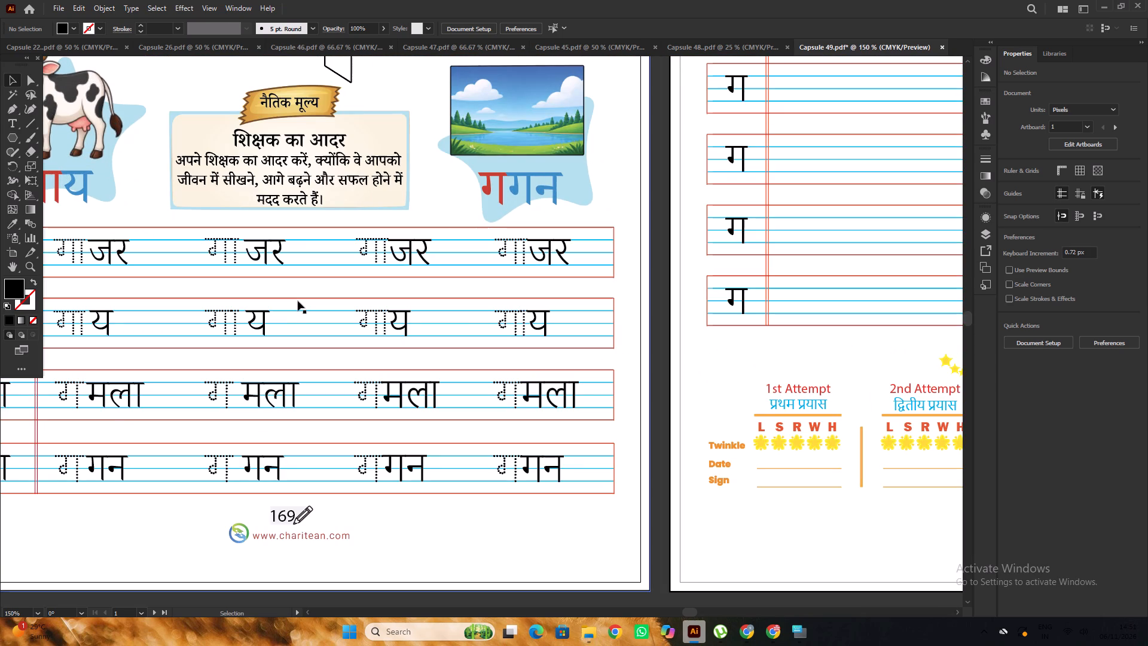
alt+scroll(298, 301, up, 2)
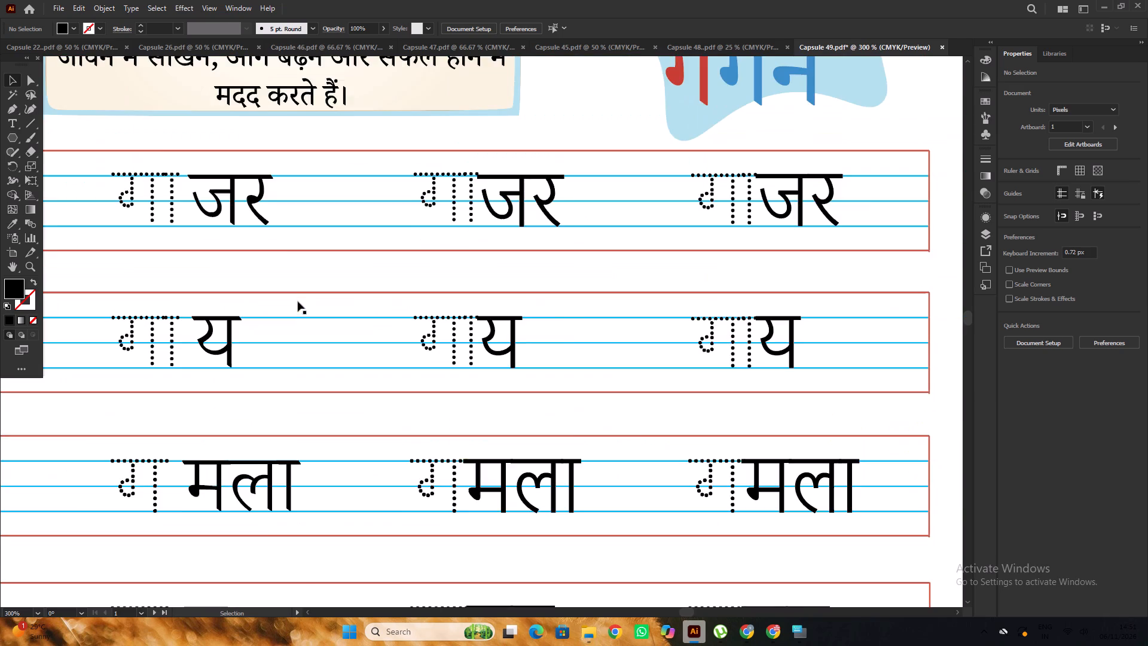
alt+scroll(326, 307, down, 2)
alt+scroll(323, 307, up, 1)
alt+scroll(324, 306, down, 6)
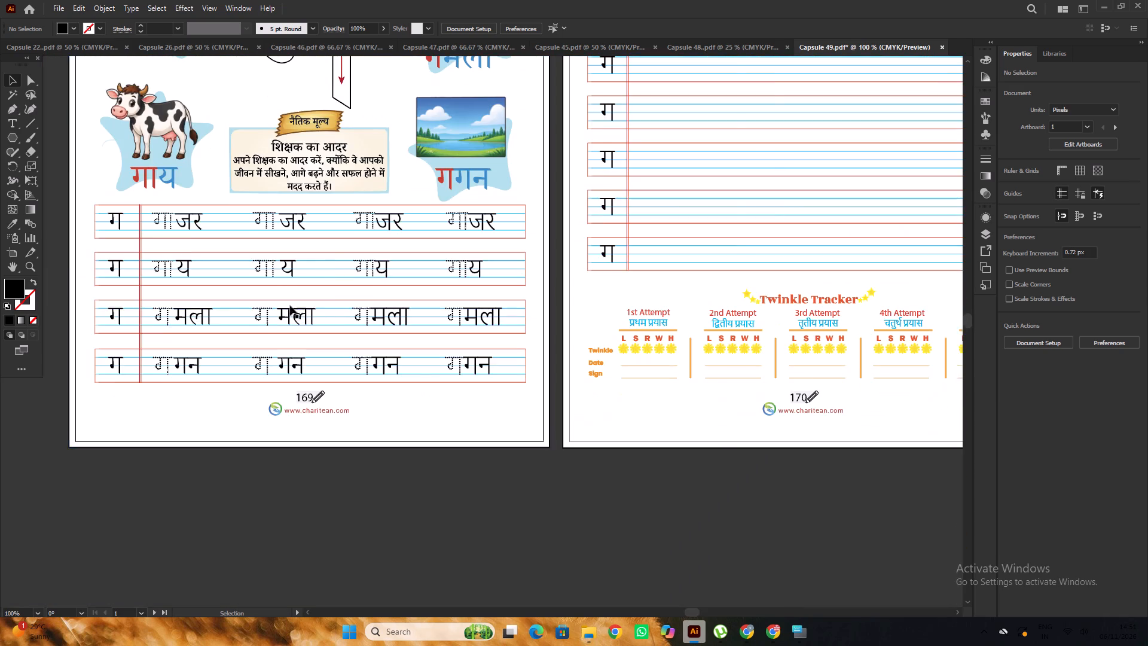
alt+scroll(288, 306, up, 2)
alt+scroll(309, 306, down, 3)
scroll(328, 302, up, 4)
Delete the solid जर, य, मला and गन from the third word column of the four practice rows.
click(370, 278)
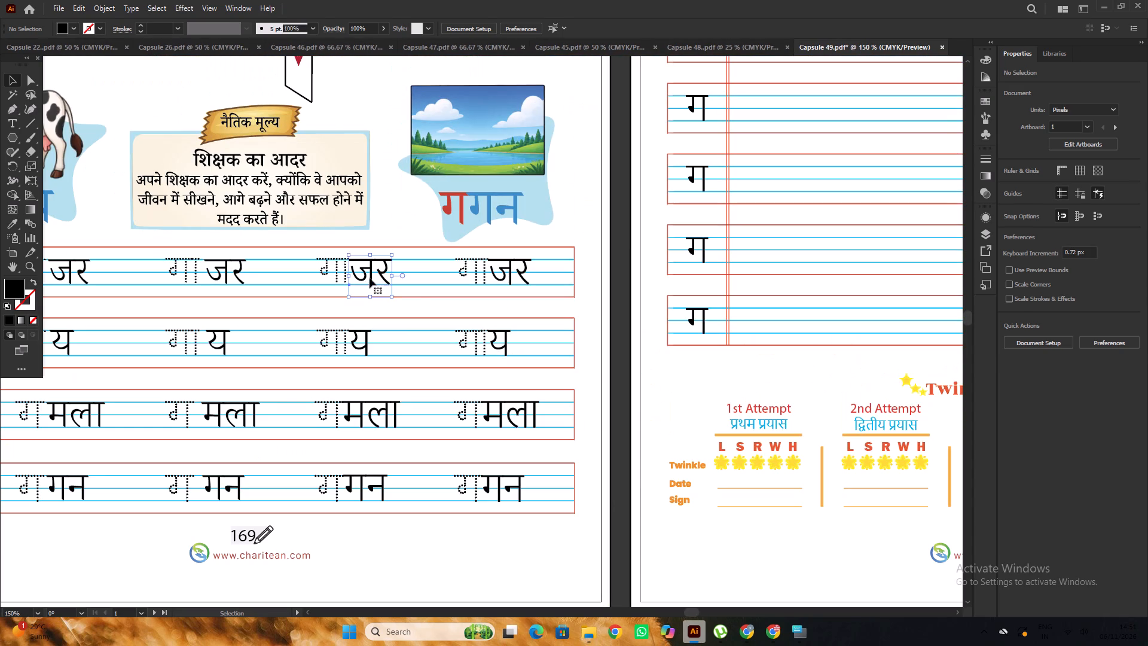
alt+scroll(370, 278, down, 1)
click(274, 275)
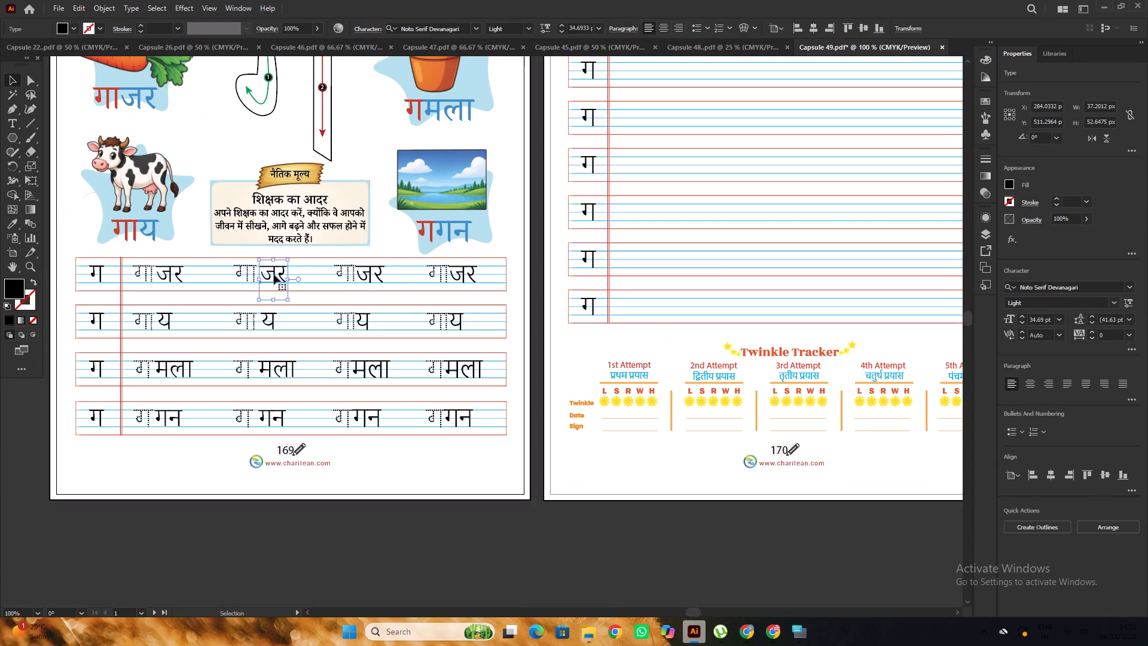
click(376, 278)
shift+click(362, 321)
shift+click(375, 378)
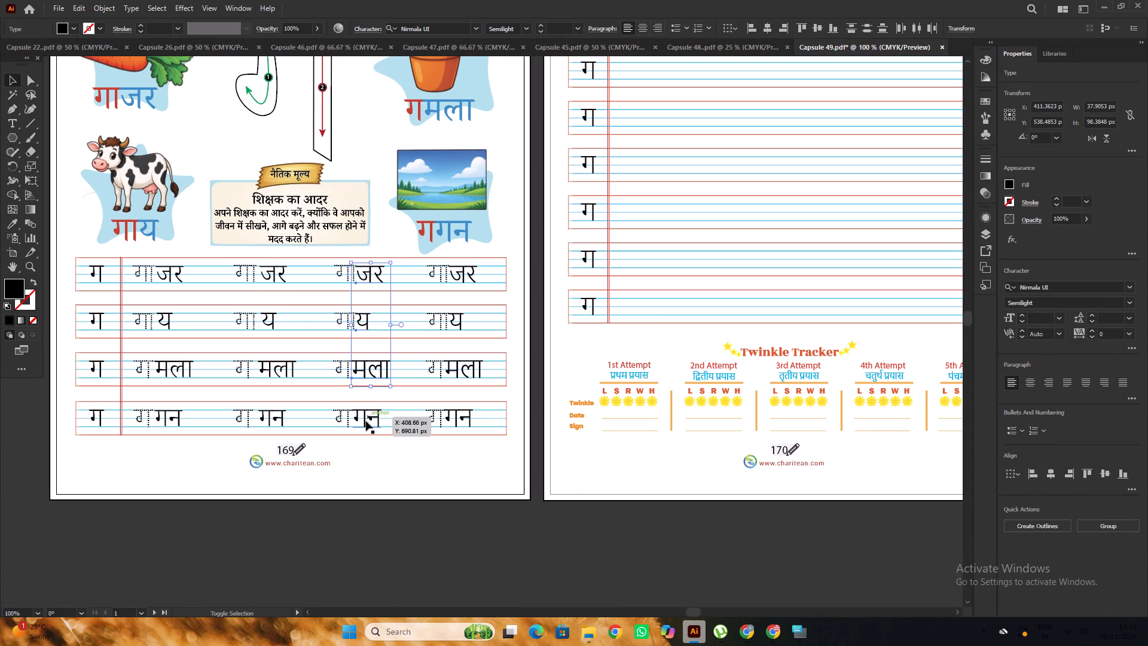
shift+click(367, 417)
key(Delete)
Copy the second column's solid जर, य, मला and गन across to the third column, beside the dotted letters.
scroll(327, 281, down, 2)
alt+scroll(277, 254, up, 1)
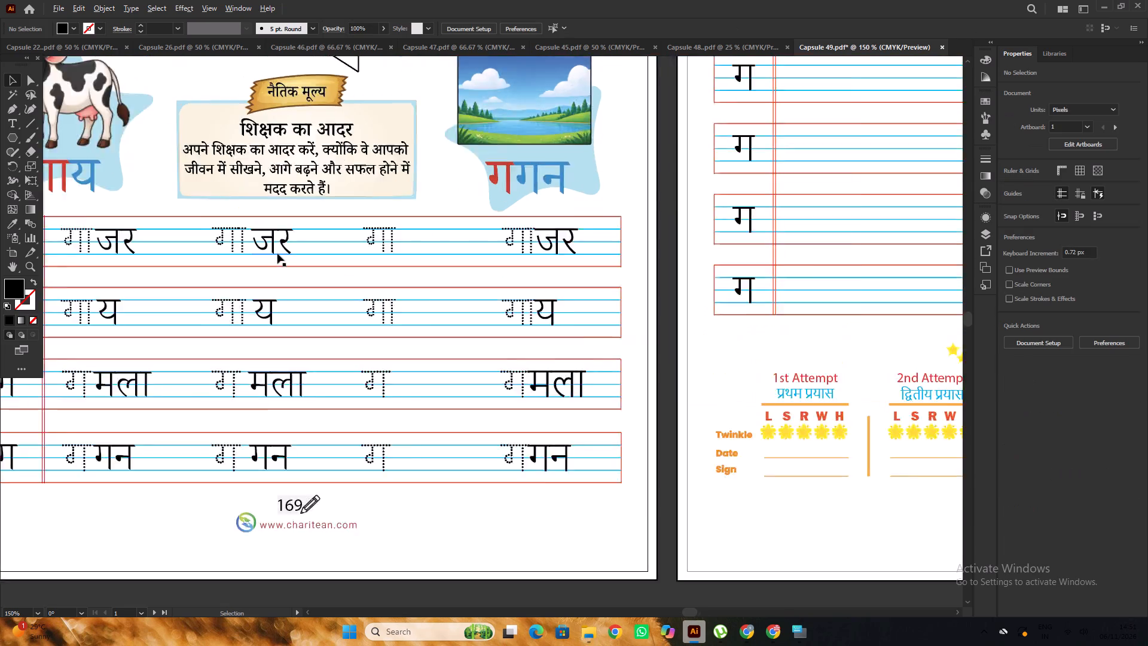
alt+scroll(277, 254, up, 1)
click(277, 241)
shift+click(269, 348)
shift+click(288, 428)
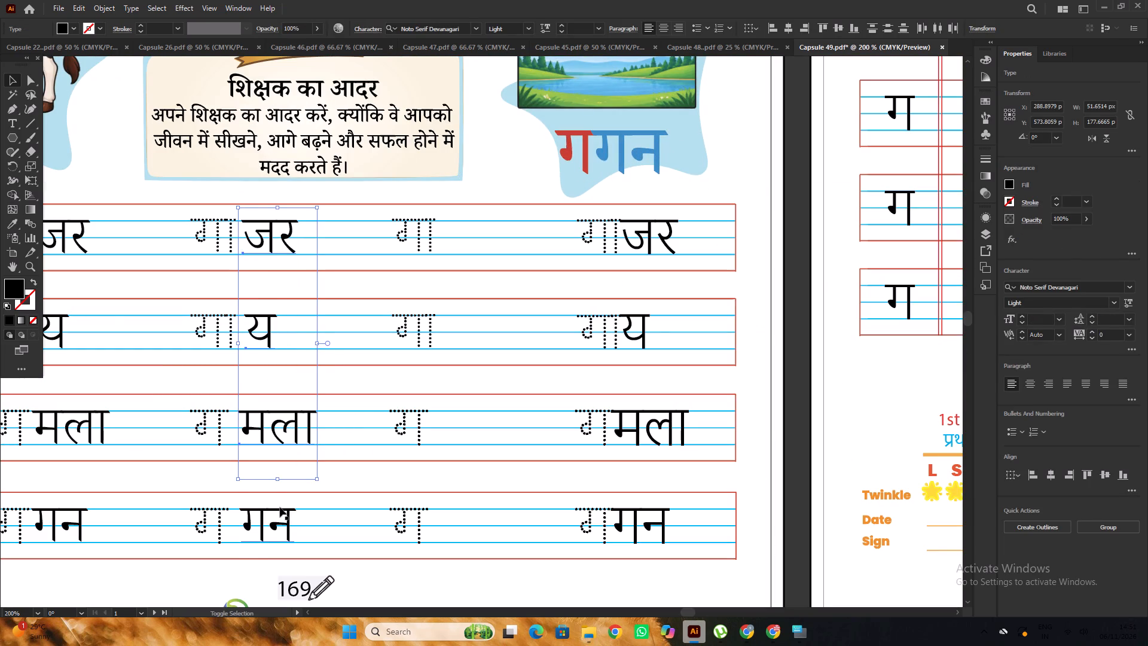
shift+click(282, 508)
scroll(317, 278, down, 3)
scroll(362, 264, up, 2)
alt+scroll(327, 257, up, 2)
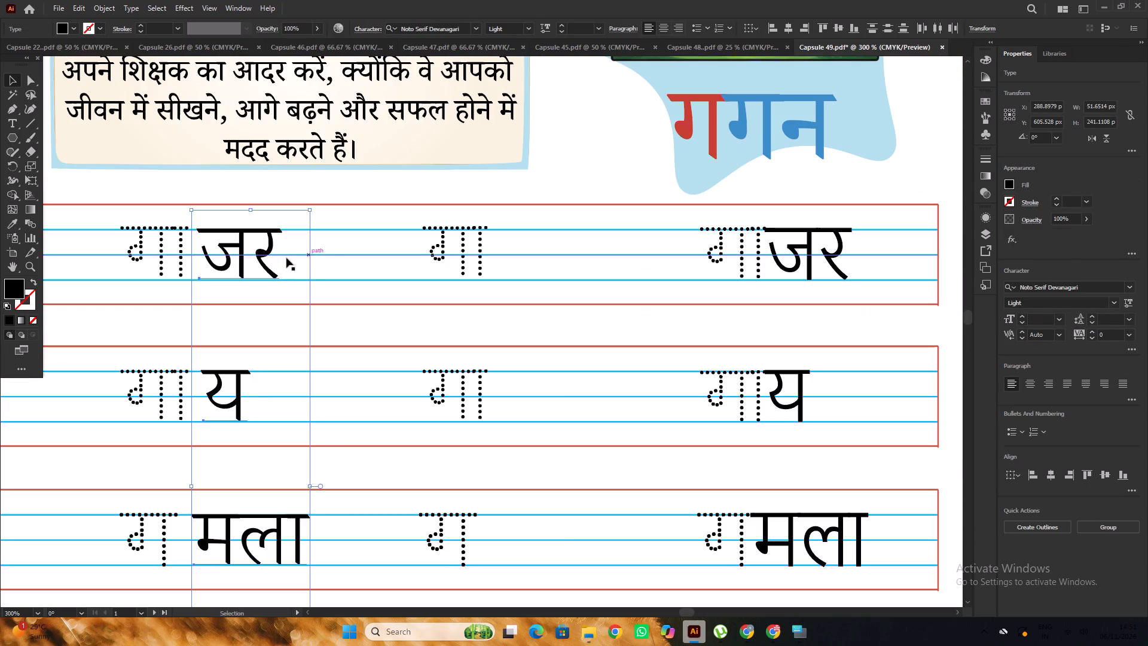
alt+drag(271, 255, 575, 261)
alt+scroll(488, 237, down, 3)
click(646, 490)
Examine the third column's copied letters, checking the gap beside the first row's dotted गा.
alt+scroll(507, 324, up, 2)
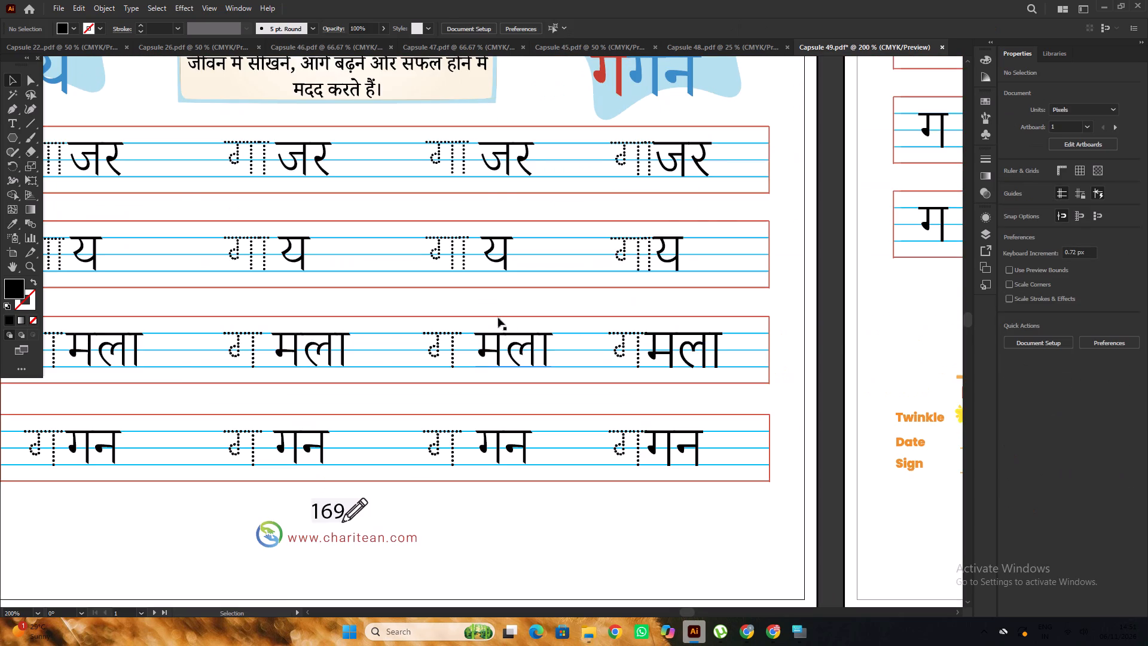
alt+scroll(487, 309, up, 4)
alt+scroll(483, 303, down, 3)
scroll(483, 303, up, 7)
alt+scroll(456, 275, down, 3)
scroll(456, 275, up, 4)
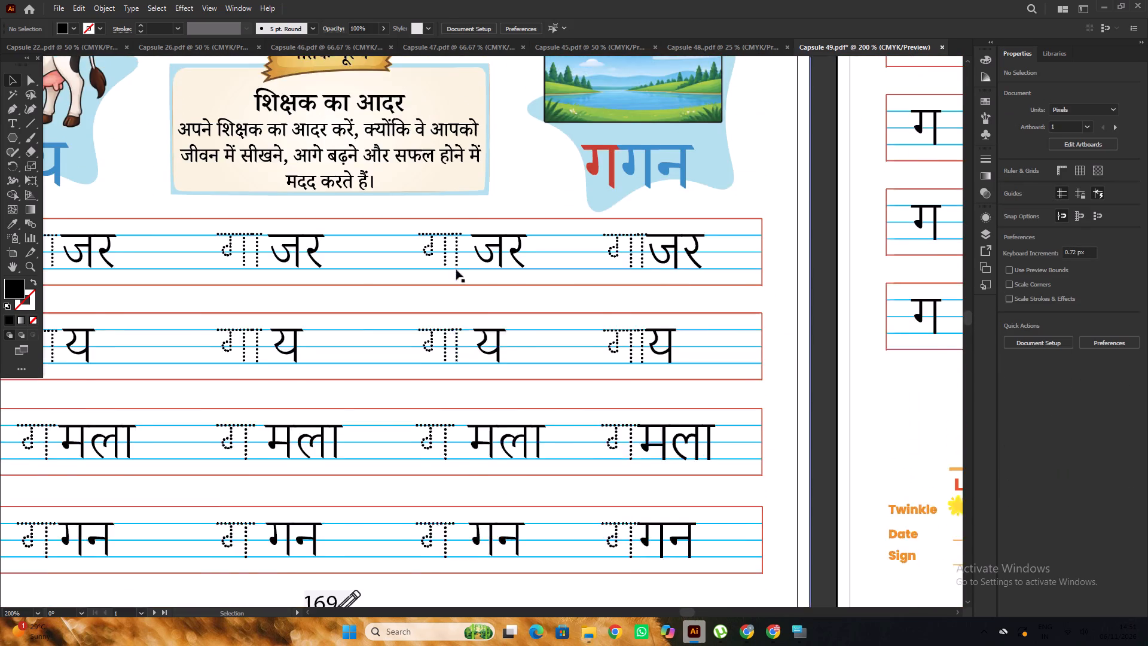
scroll(456, 270, up, 4)
alt+scroll(456, 270, down, 2)
alt+scroll(453, 265, up, 2)
click(454, 243)
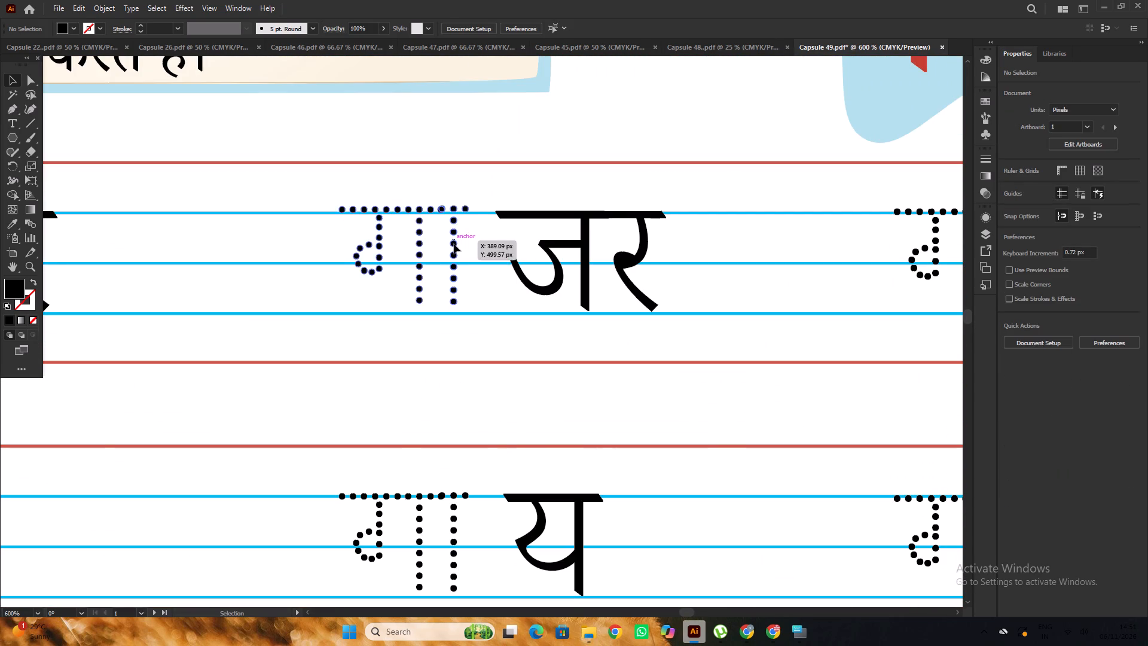
alt+scroll(454, 245, down, 7)
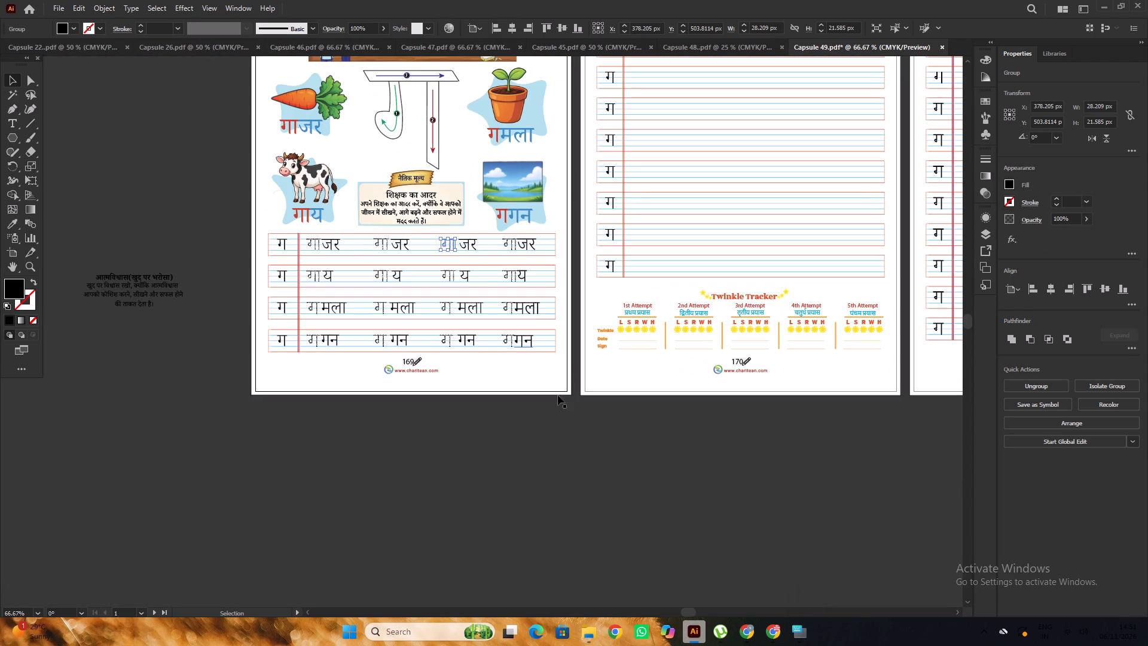
click(564, 400)
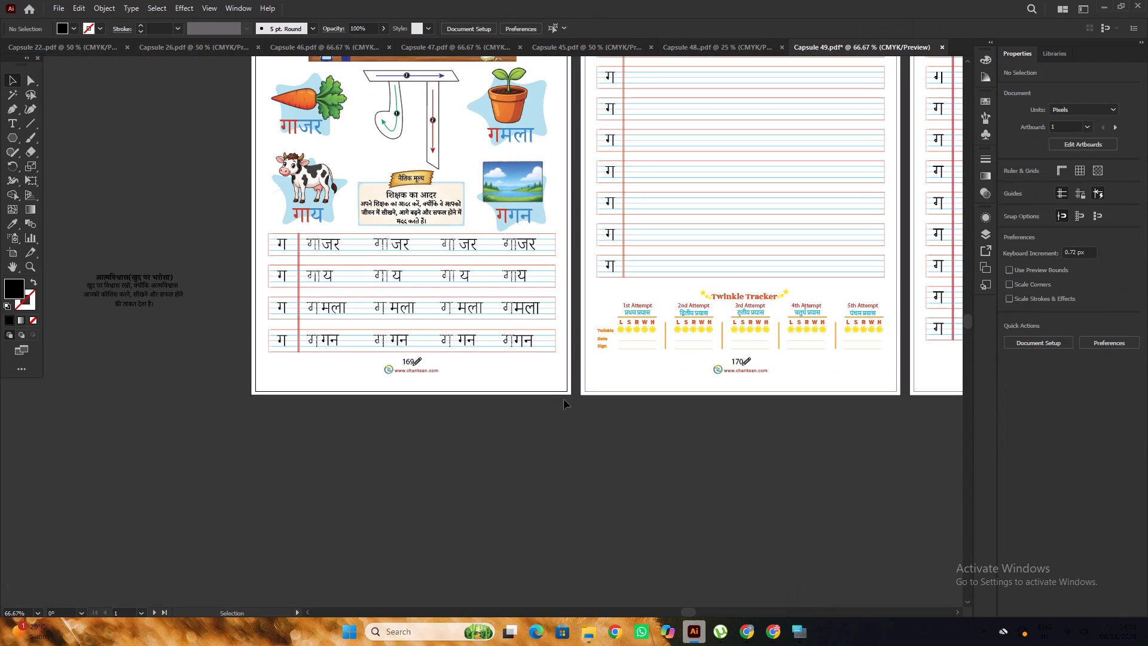
Switch to Chrome, check KNY's batting on the live match scorecard, and return to Illustrator.
click(754, 635)
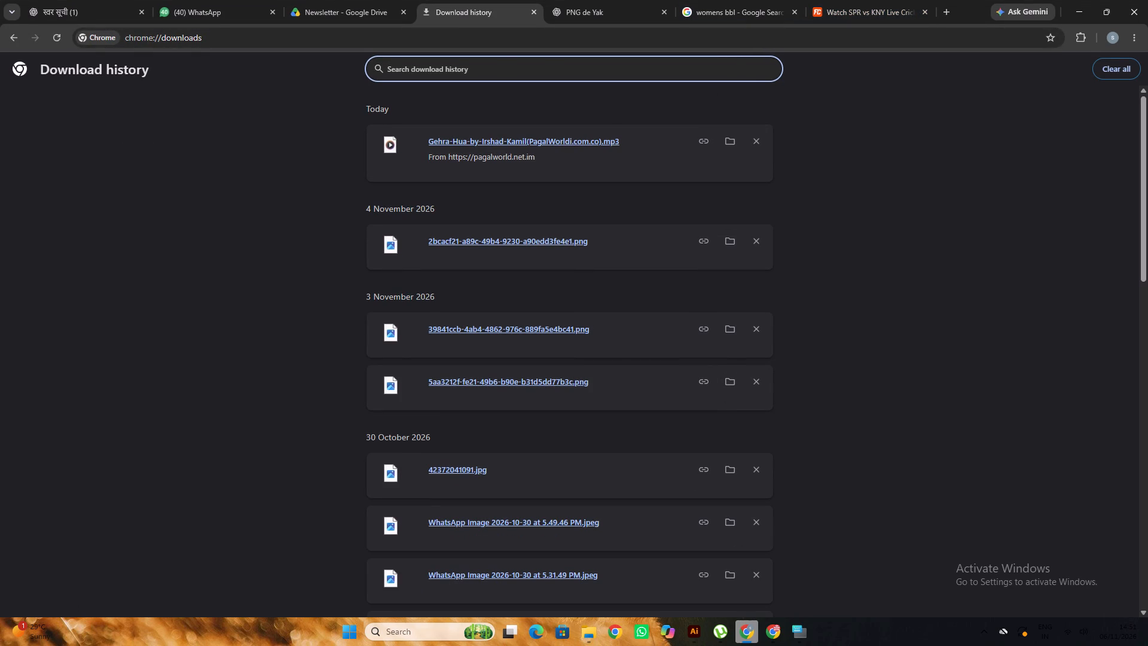
click(860, 0)
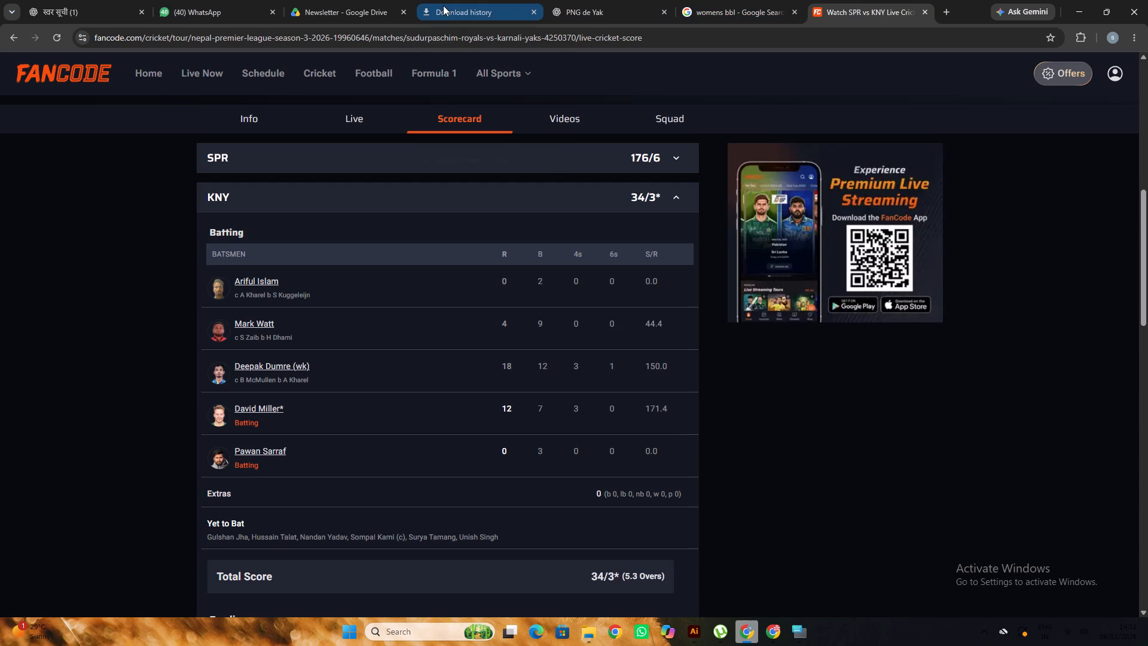
click(443, 5)
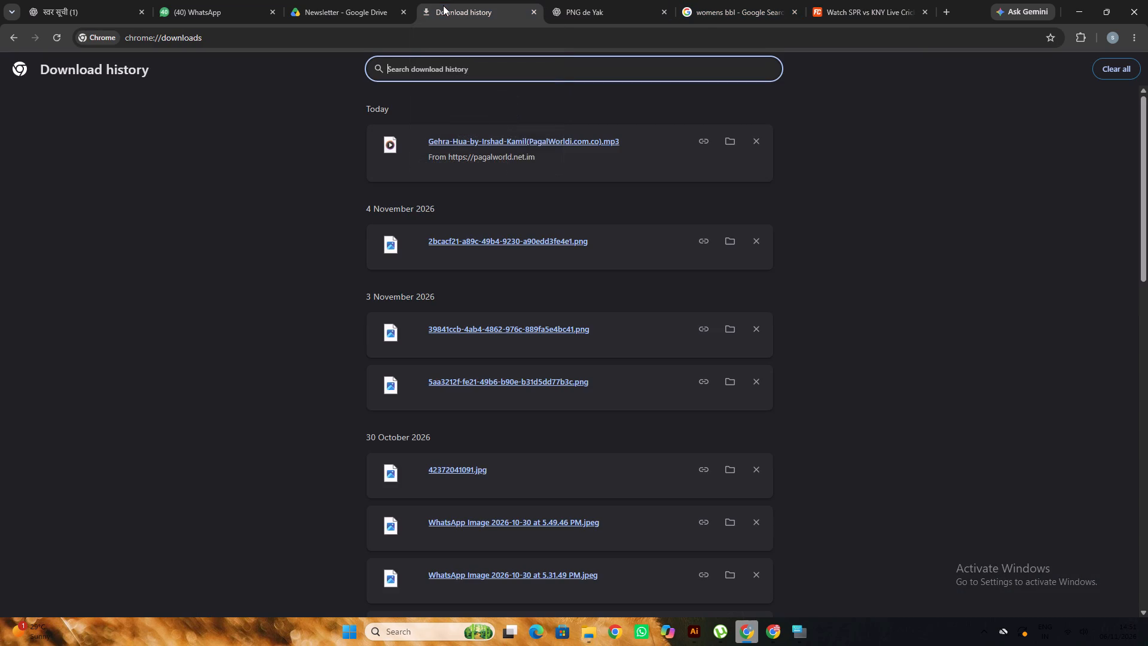
click(1071, 5)
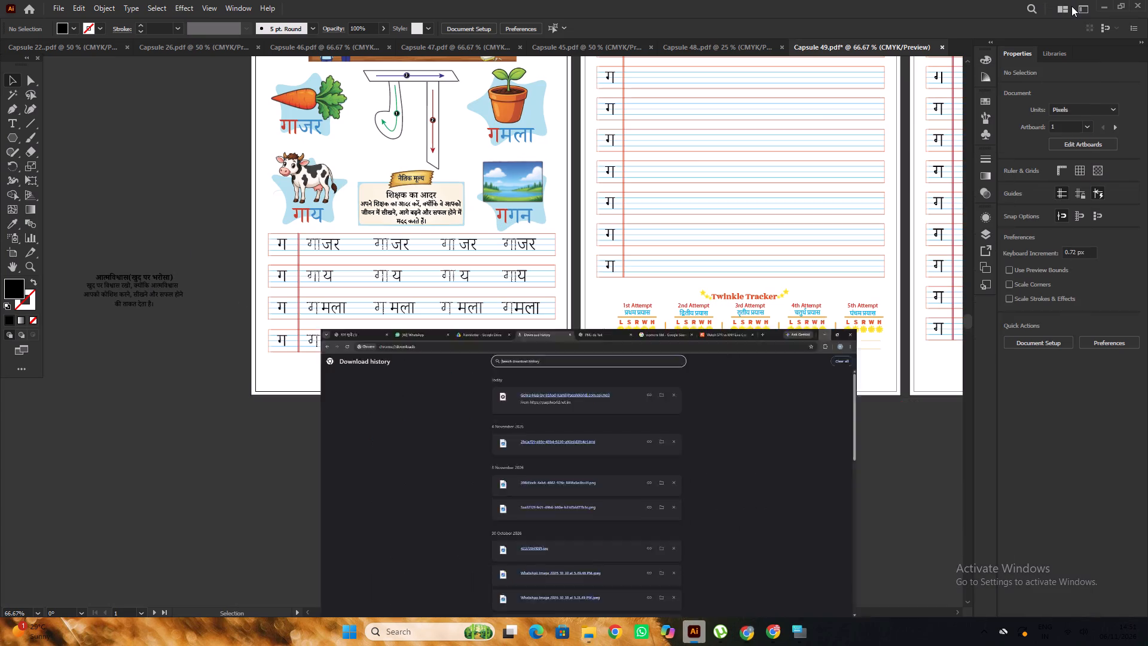
Set the fourth column's solid जर, य, मला and गन to Noto Serif Devanagari Light.
scroll(581, 188, down, 7)
alt+scroll(492, 181, up, 2)
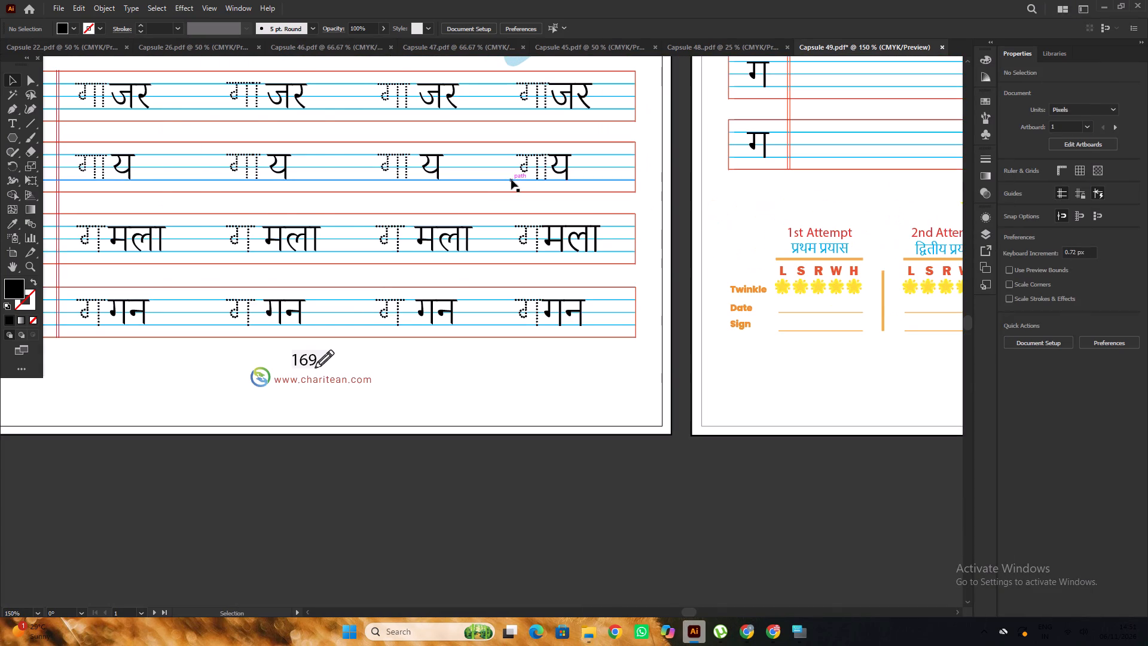
alt+scroll(511, 179, down, 1)
click(466, 221)
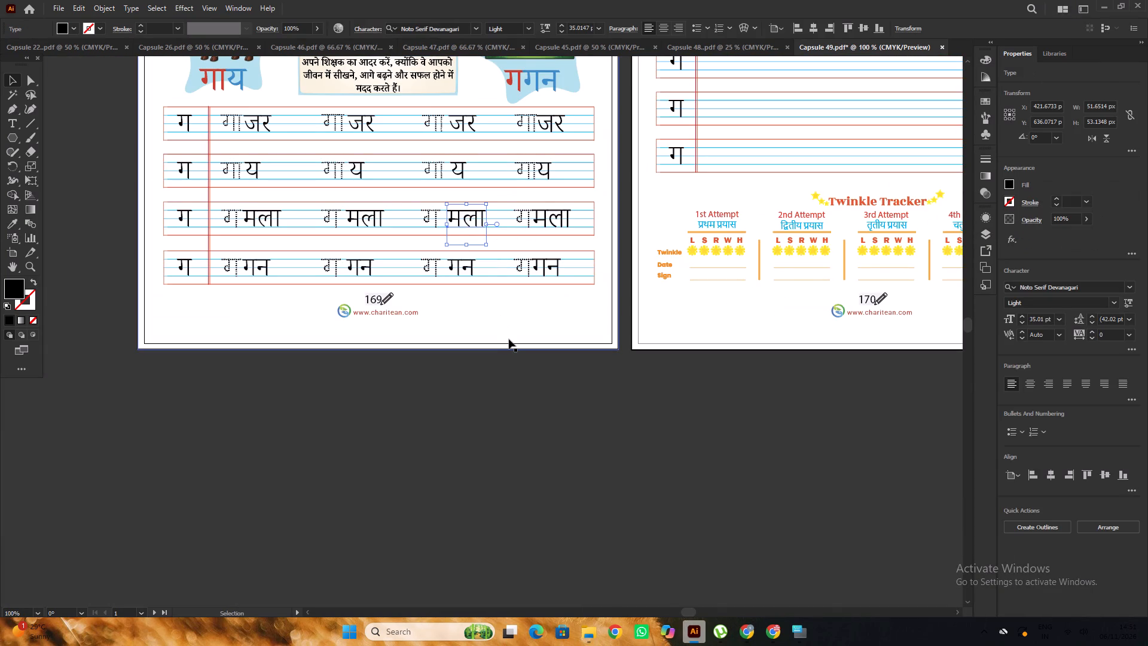
click(509, 339)
scroll(513, 336, up, 4)
click(546, 179)
shift+click(545, 233)
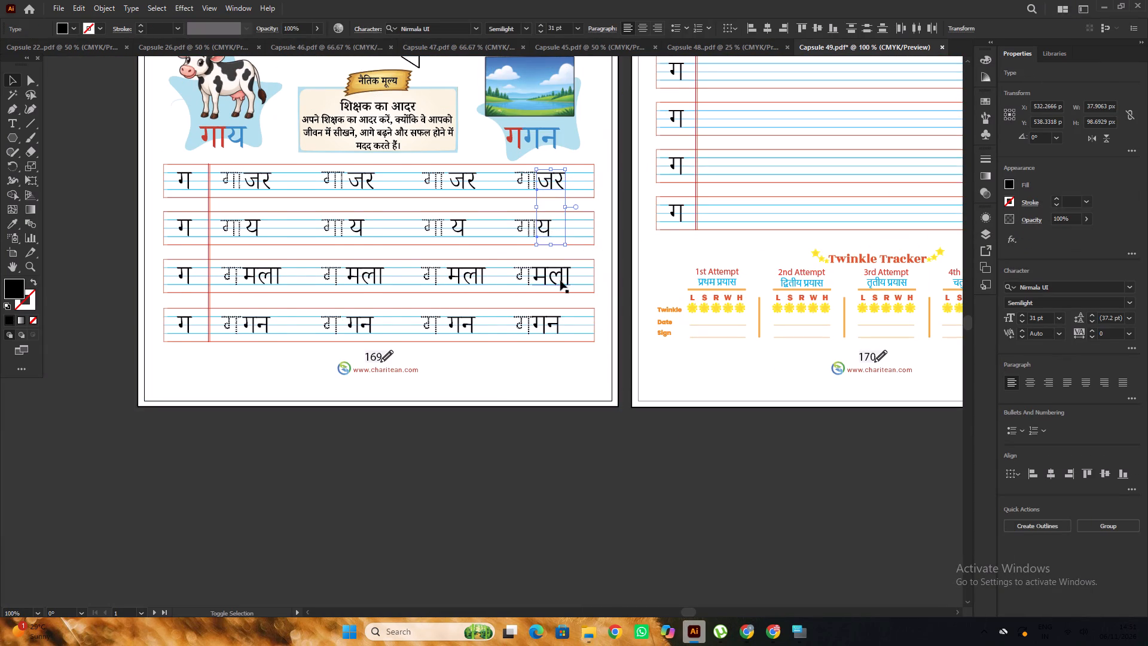
shift+click(560, 281)
shift+click(550, 326)
click(1064, 285)
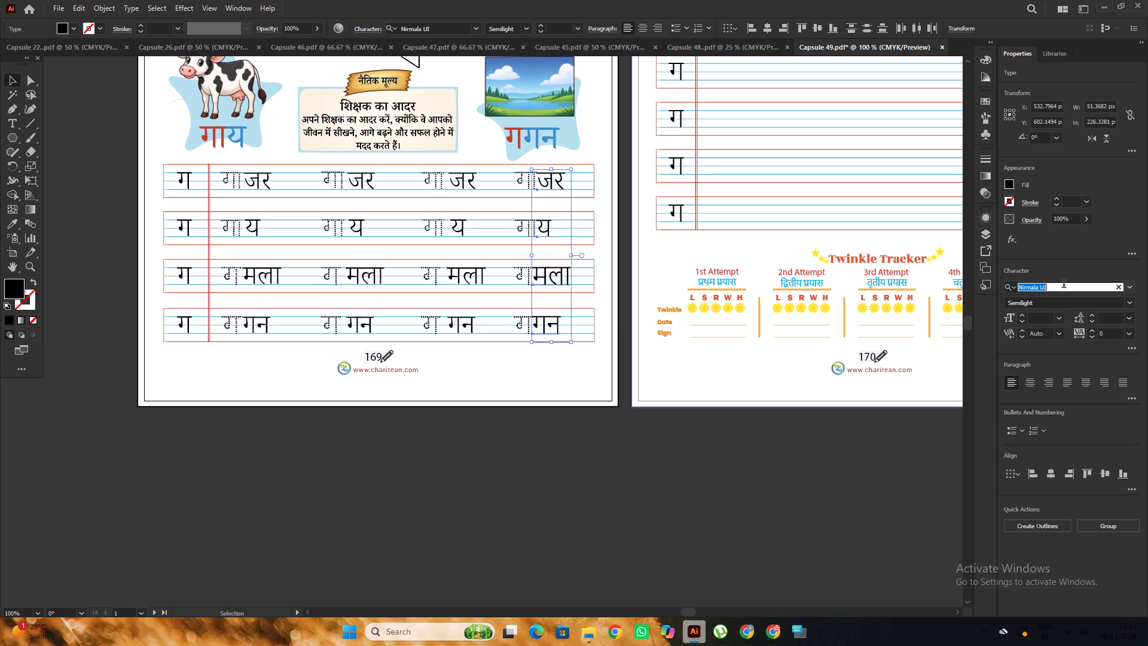
text(noto)
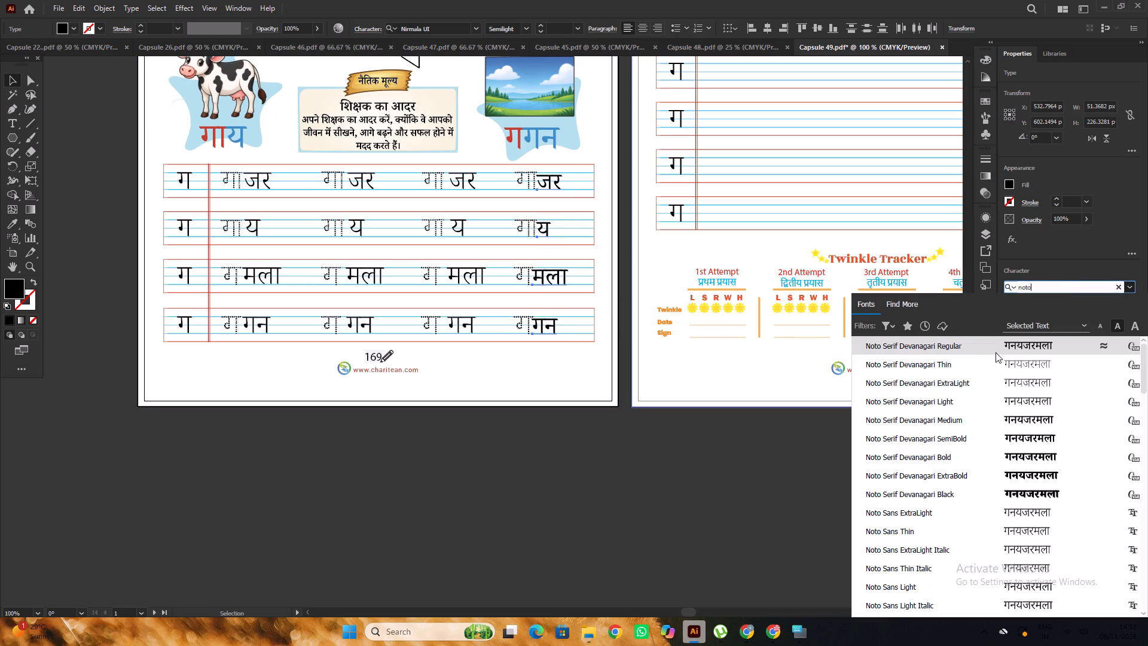
click(949, 406)
alt+scroll(557, 192, up, 2)
click(694, 203)
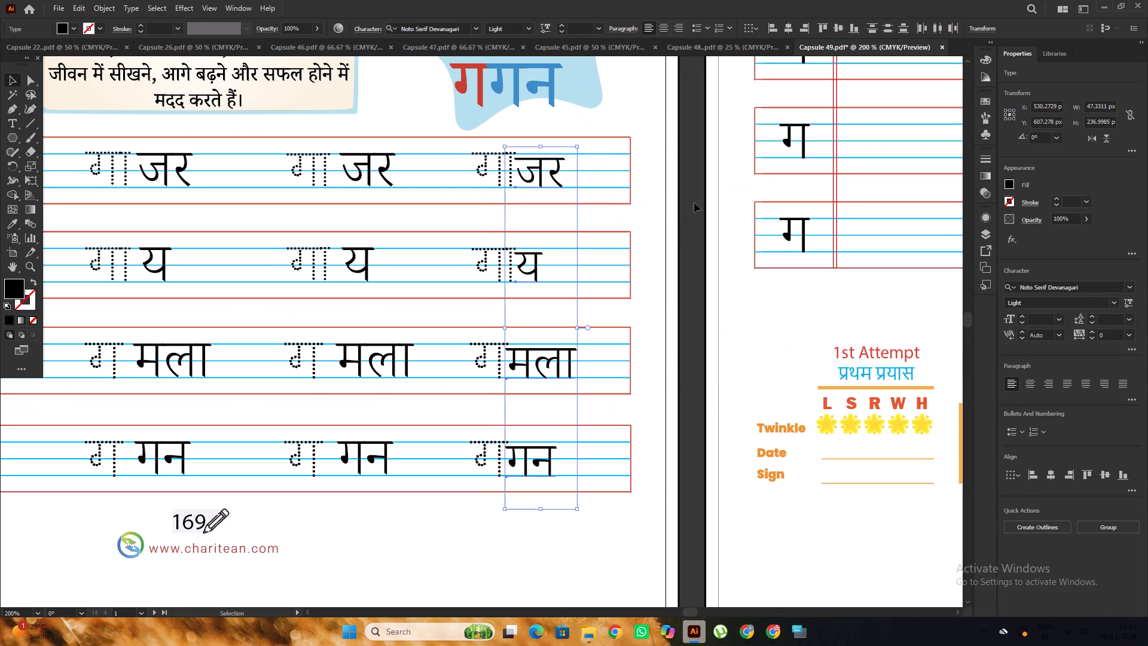
Move the fourth column's जर about 3 px away from the dotted गा and 4 px up, and enlarge it to fit the blue guide lines.
scroll(670, 195, up, 4)
drag(558, 214, 568, 203)
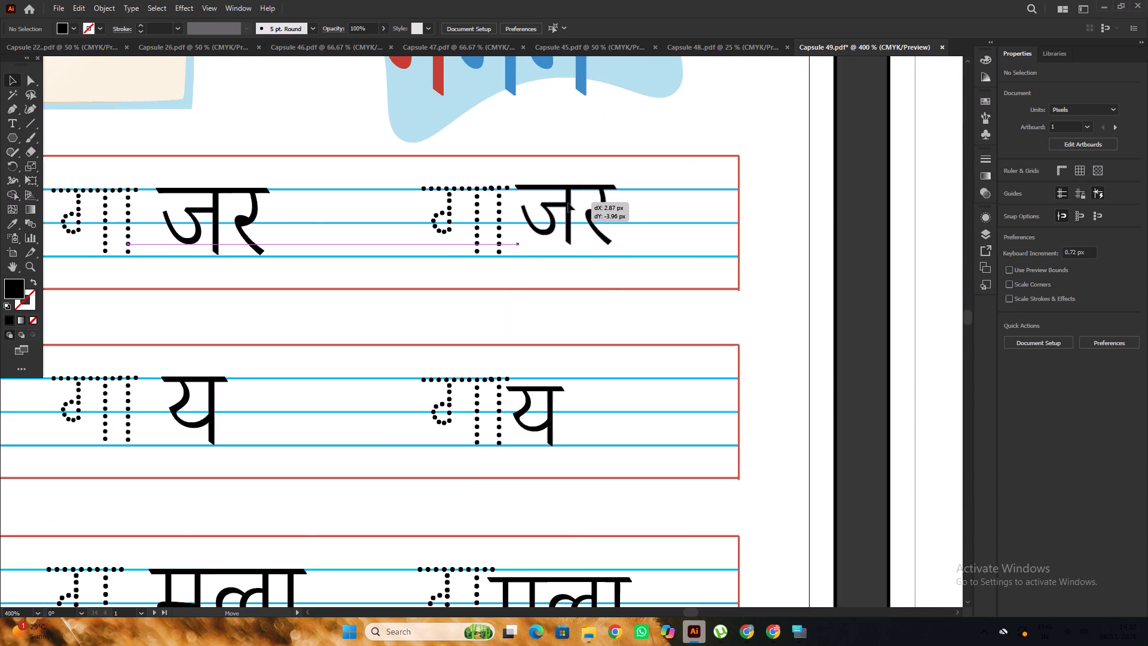
drag(568, 203, 569, 203)
shift+drag(617, 307, 647, 324)
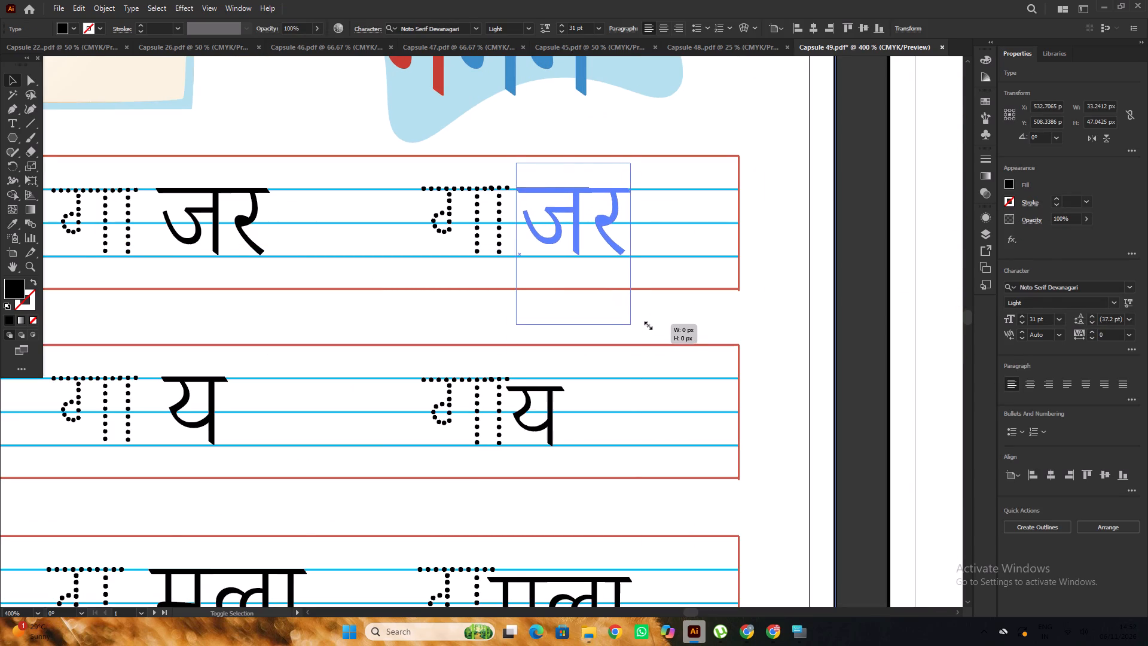
shift+drag(647, 324, 648, 327)
alt+scroll(537, 237, down, 5)
click(637, 433)
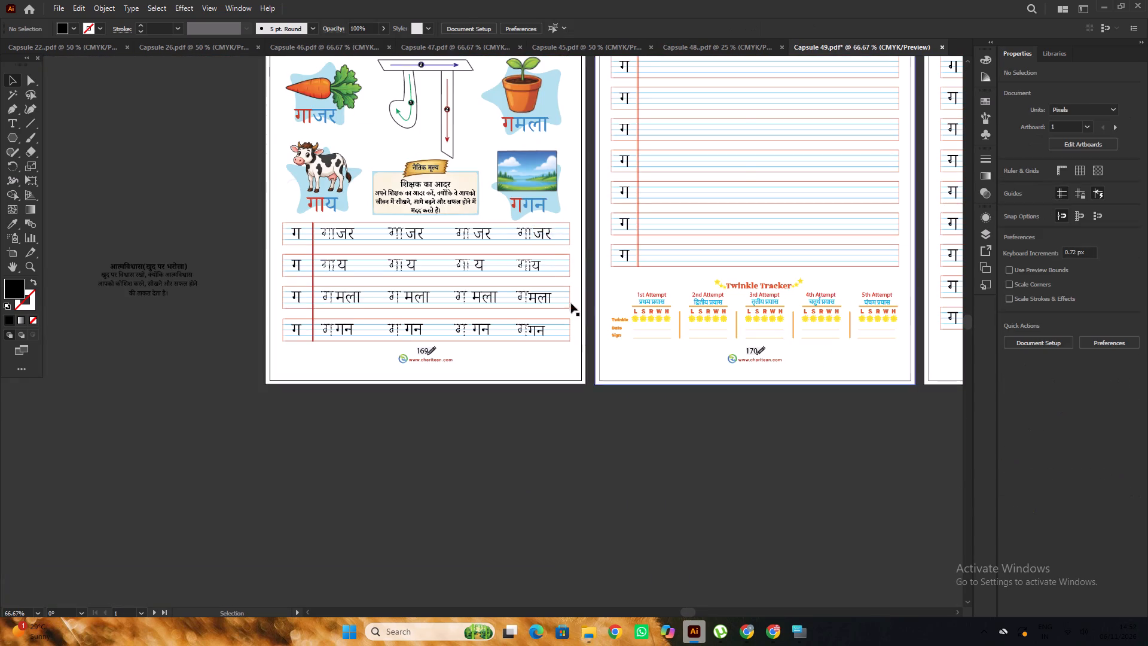
Delete the solid य, मला and गन from the fourth word column.
alt+scroll(552, 272, up, 3)
click(510, 249)
shift+click(538, 362)
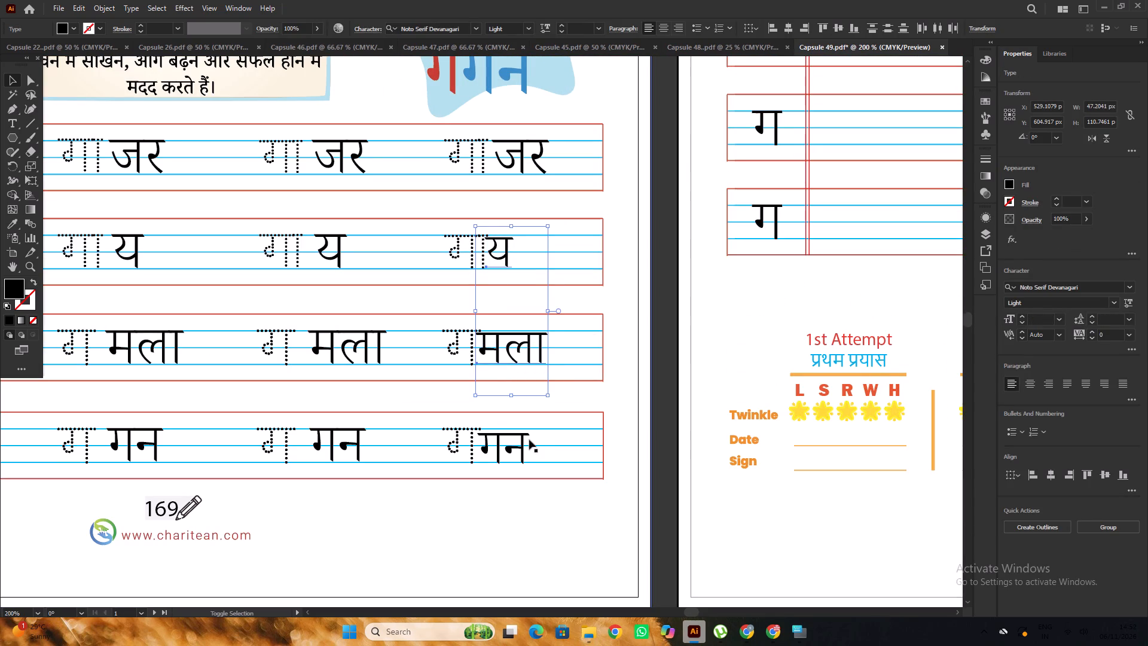
shift+click(518, 446)
key(Delete)
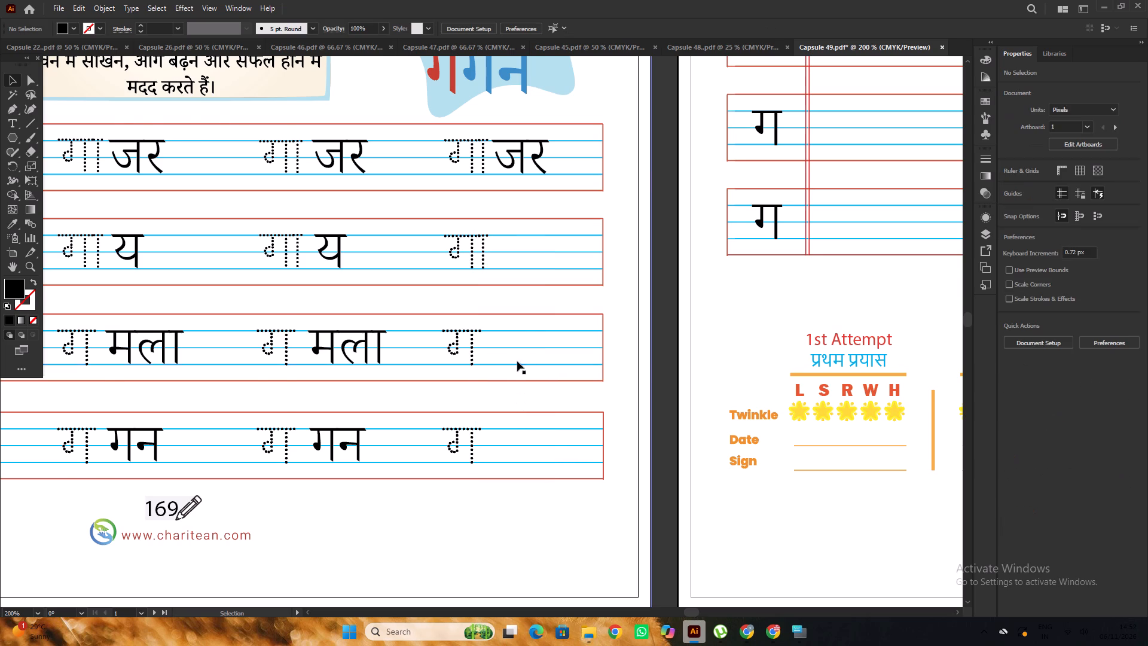
Copy solid lettering from the third column across to the emptied part of the fourth column.
scroll(521, 330, up, 8)
alt+scroll(483, 224, down, 4)
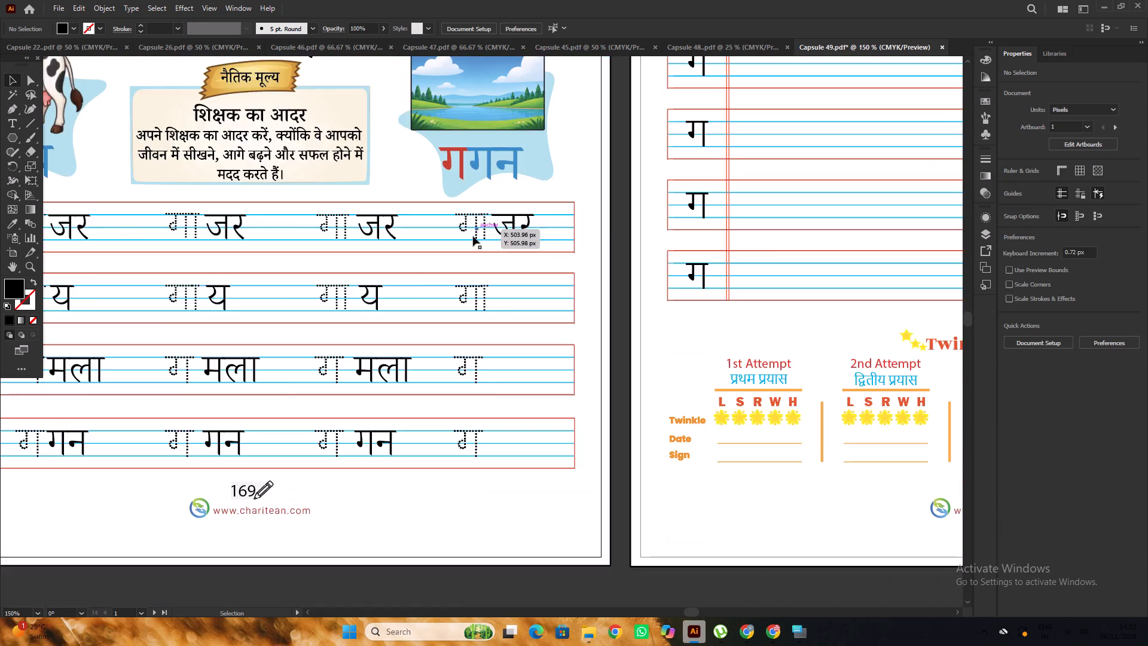
alt+scroll(416, 307, up, 2)
alt+drag(337, 288, 609, 304)
alt+scroll(458, 258, down, 2)
Minimise Illustrator, open the two résumé PDFs on the desktop to compare them, and close each one.
click(1103, 1)
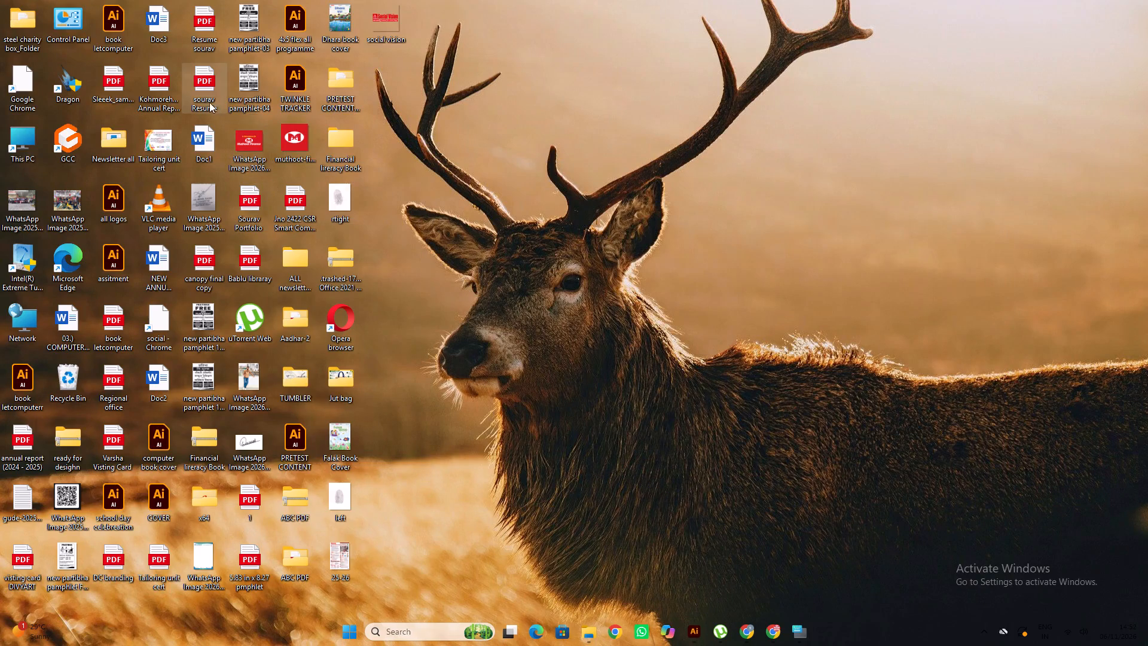
double_click(201, 88)
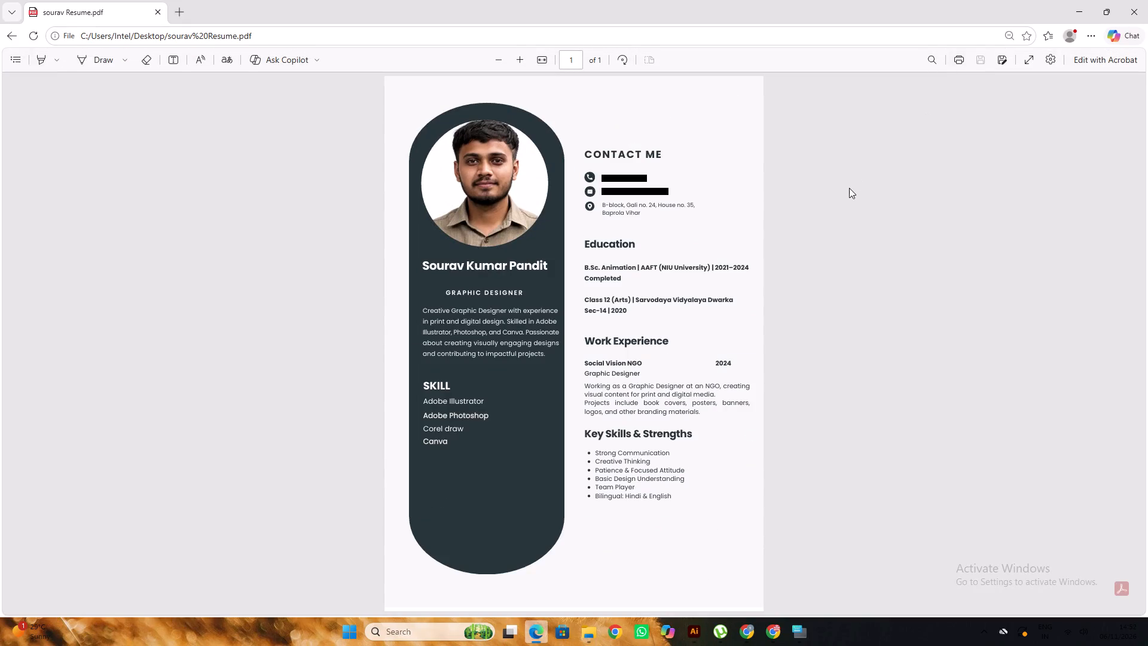
click(1144, 7)
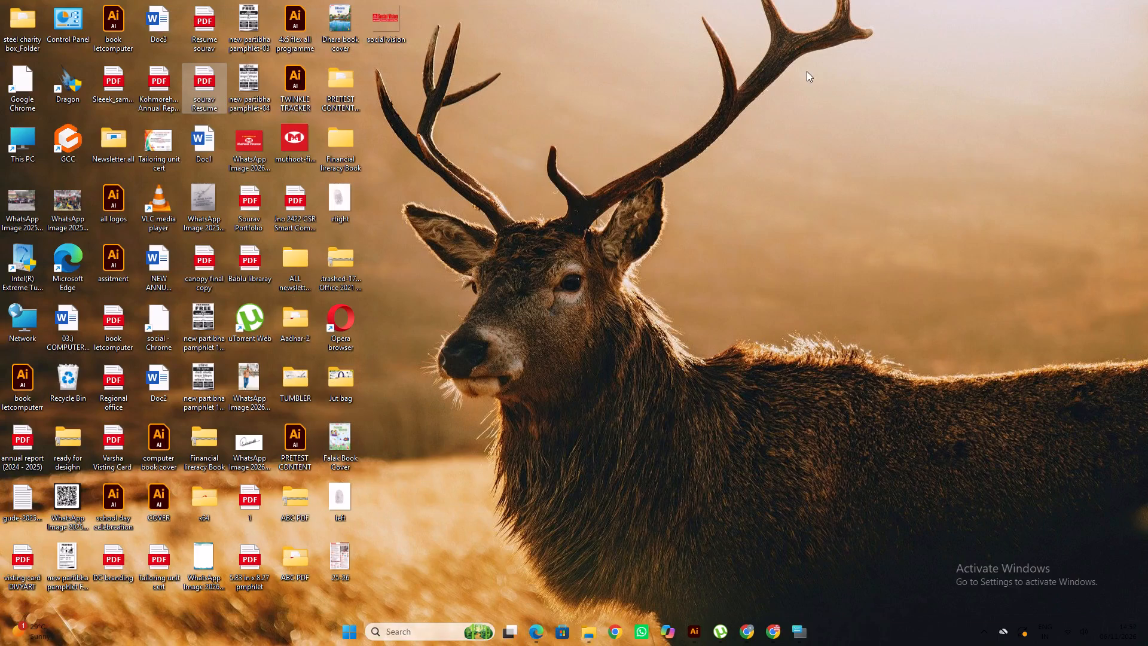
double_click(209, 48)
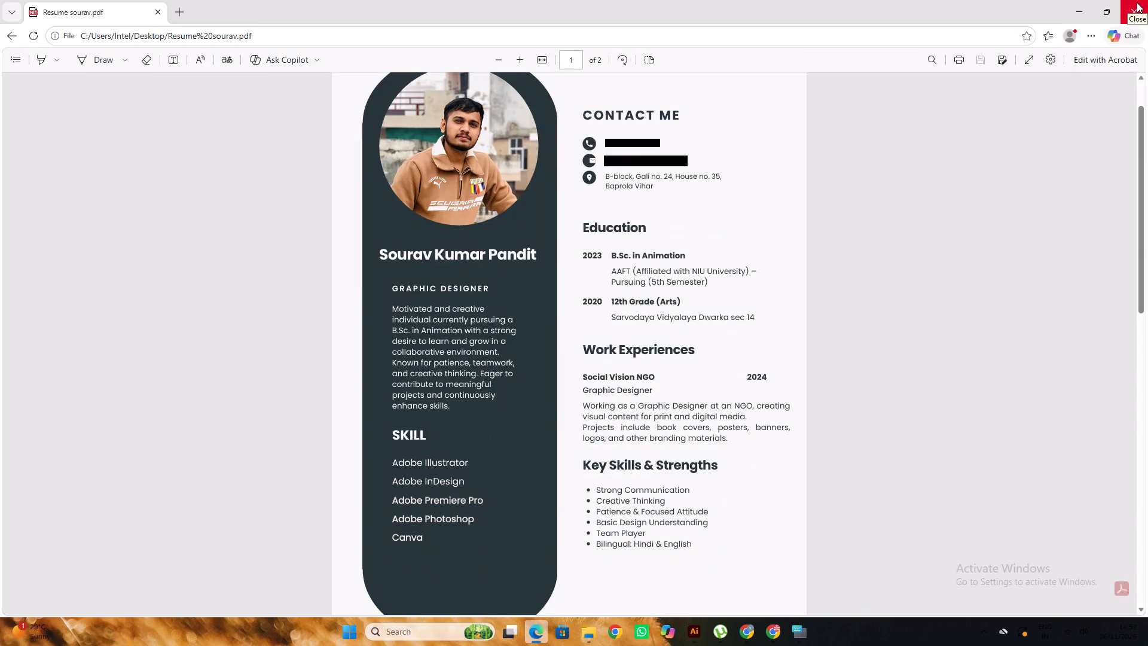
click(1137, 2)
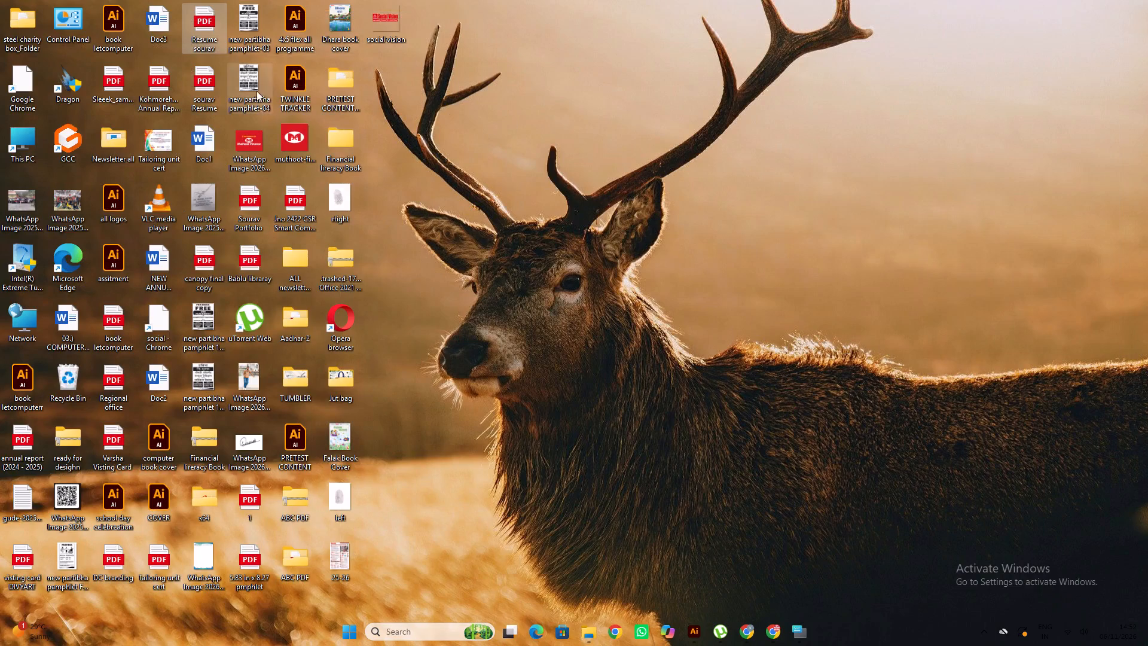
double_click(193, 88)
click(1147, 17)
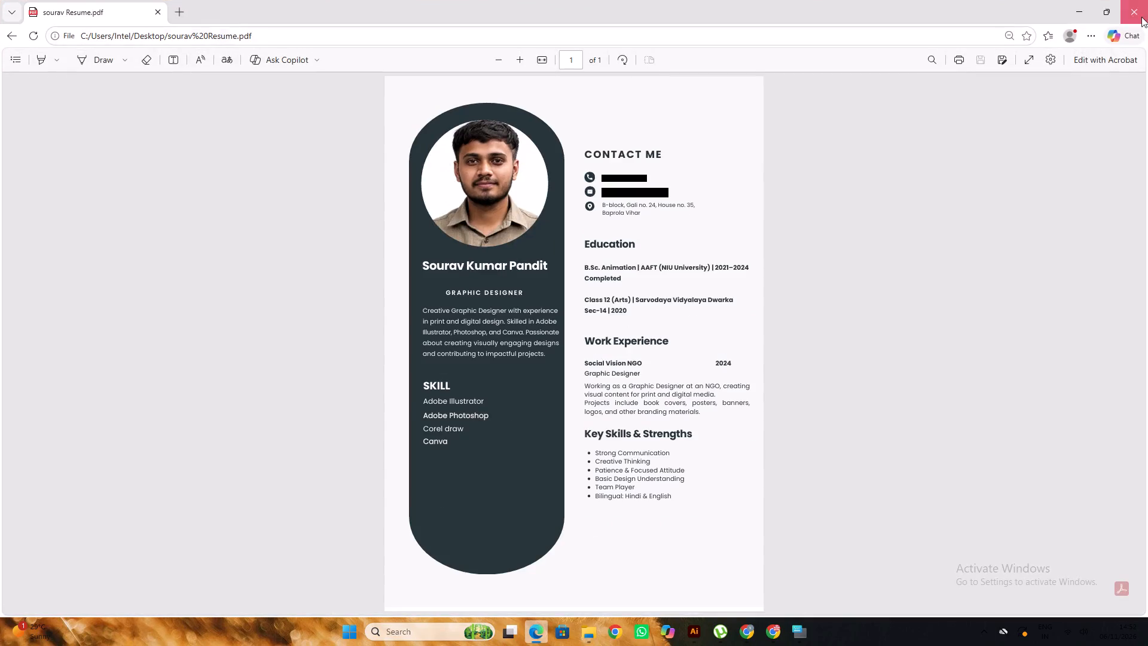
click(624, 175)
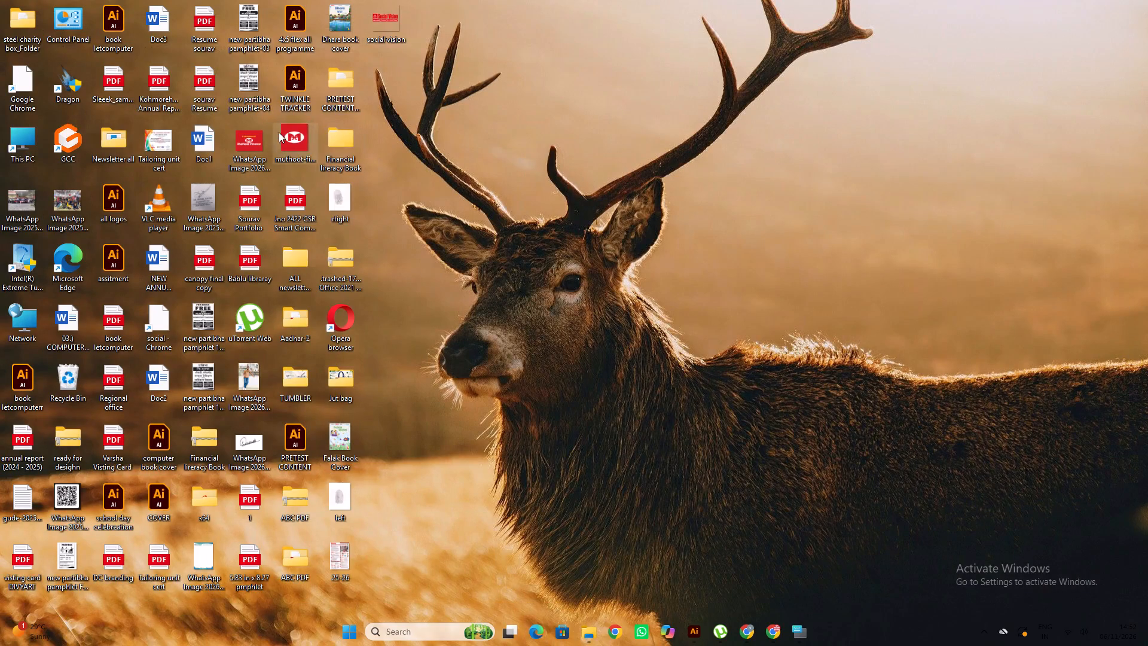
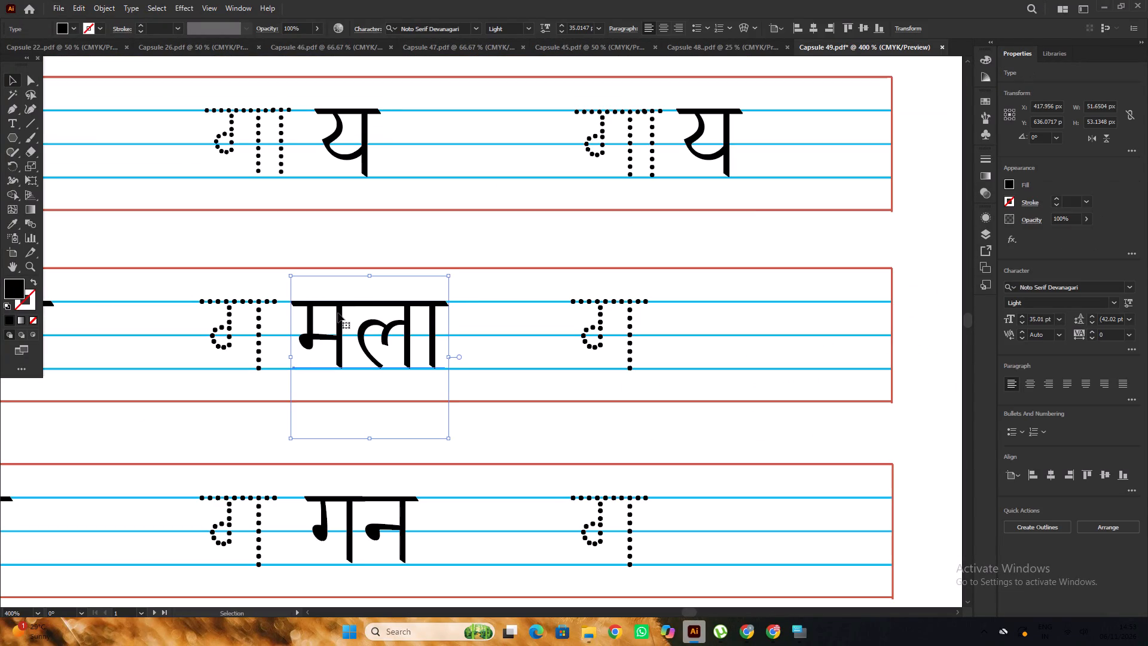
Copy the third column's solid मला across to the fourth column, beside its dotted गा, and deselect it.
alt+drag(338, 313, 705, 330)
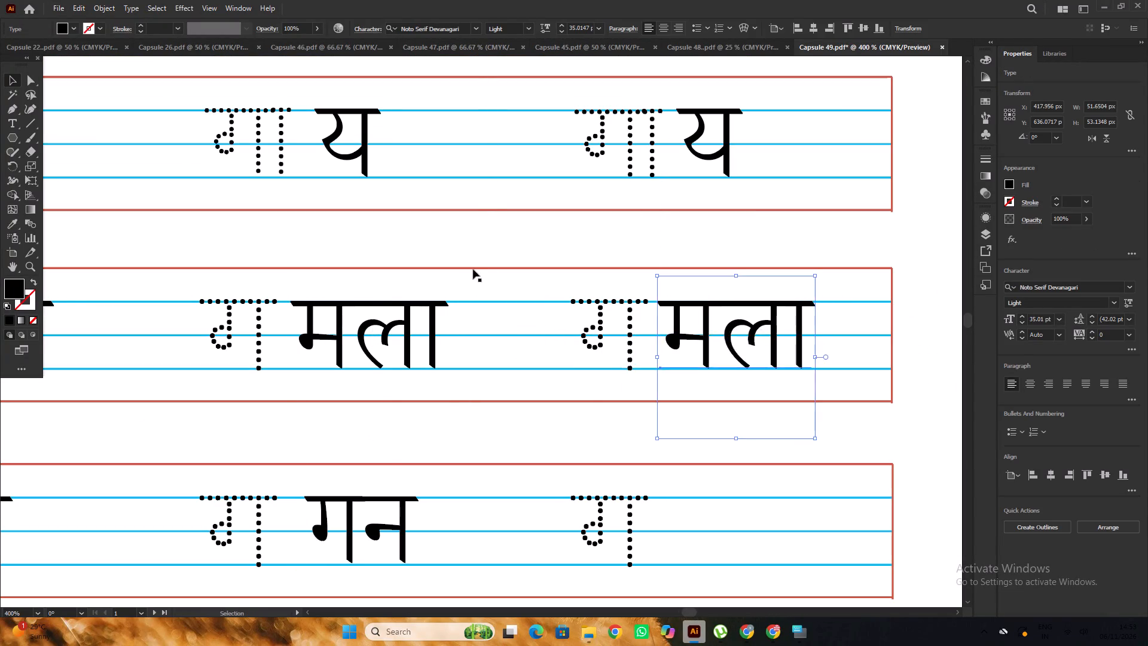
alt+scroll(473, 269, down, 4)
click(590, 443)
Move the third column's solid गन in the bottom practice row about 4 px closer to its dotted ग.
scroll(520, 322, down, 3)
alt+scroll(511, 294, up, 2)
click(396, 279)
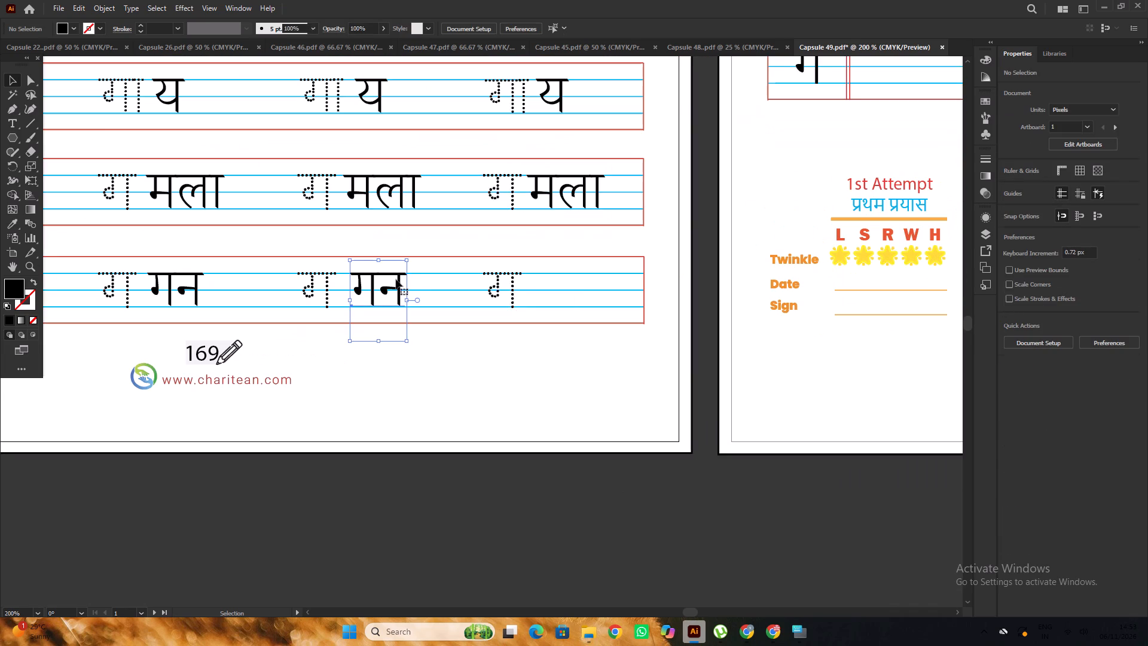
alt+scroll(365, 281, up, 3)
shift+drag(377, 281, 362, 282)
click(381, 279)
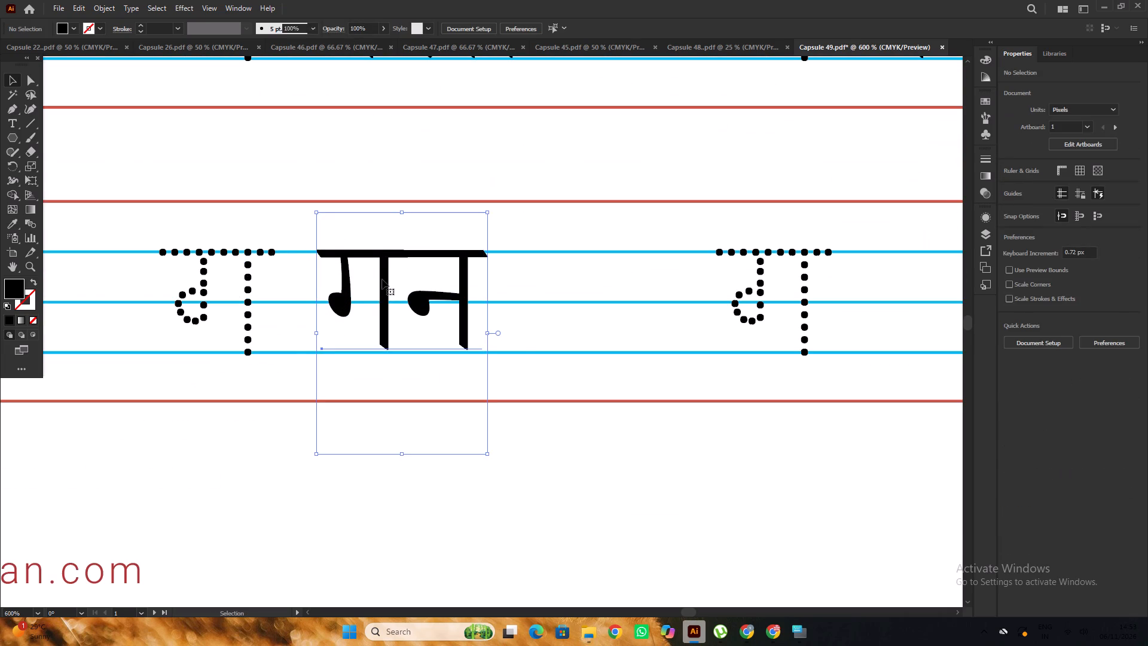
drag(384, 281, 366, 280)
Copy the third column's repositioned गन across to the fourth column beside the dotted letter, and deselect it.
alt+scroll(343, 272, down, 2)
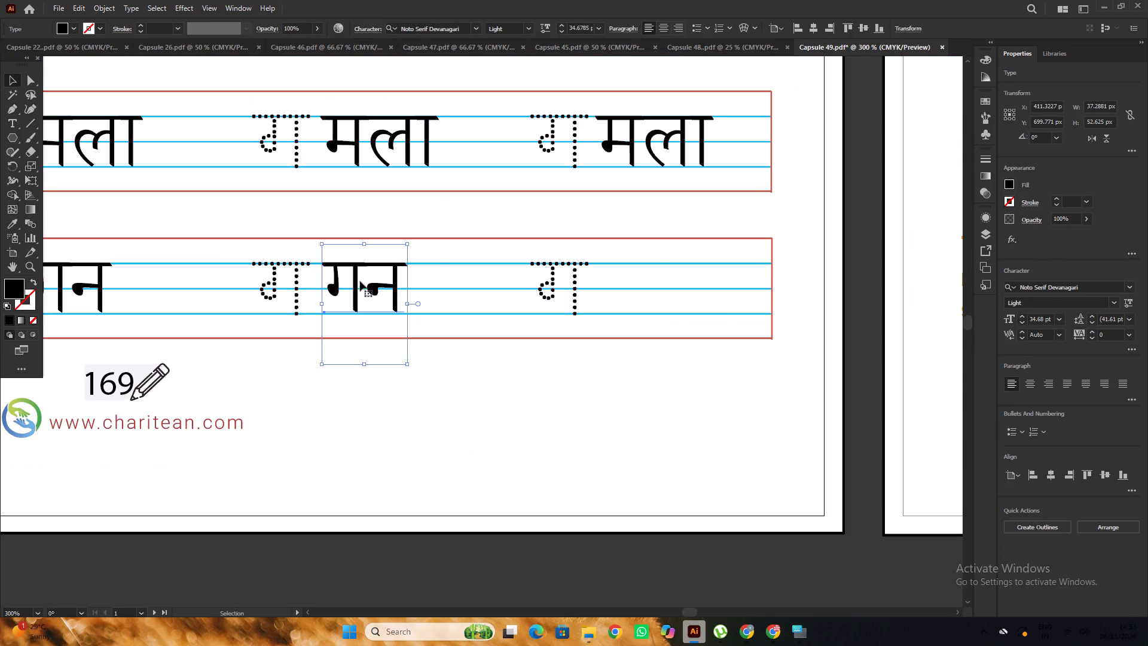
alt+drag(359, 281, 637, 294)
alt+scroll(613, 279, down, 4)
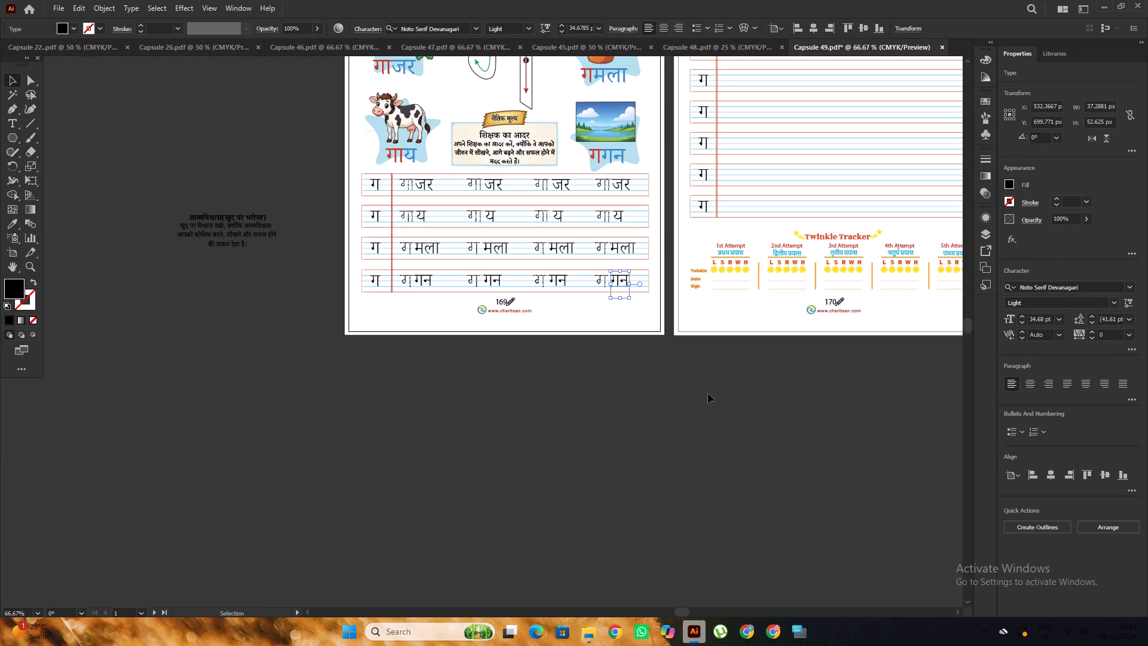
click(709, 395)
Examine the four practice rows on page 169 for letter spacing and fit to the guide lines.
scroll(643, 297, up, 3)
alt+scroll(625, 304, up, 13)
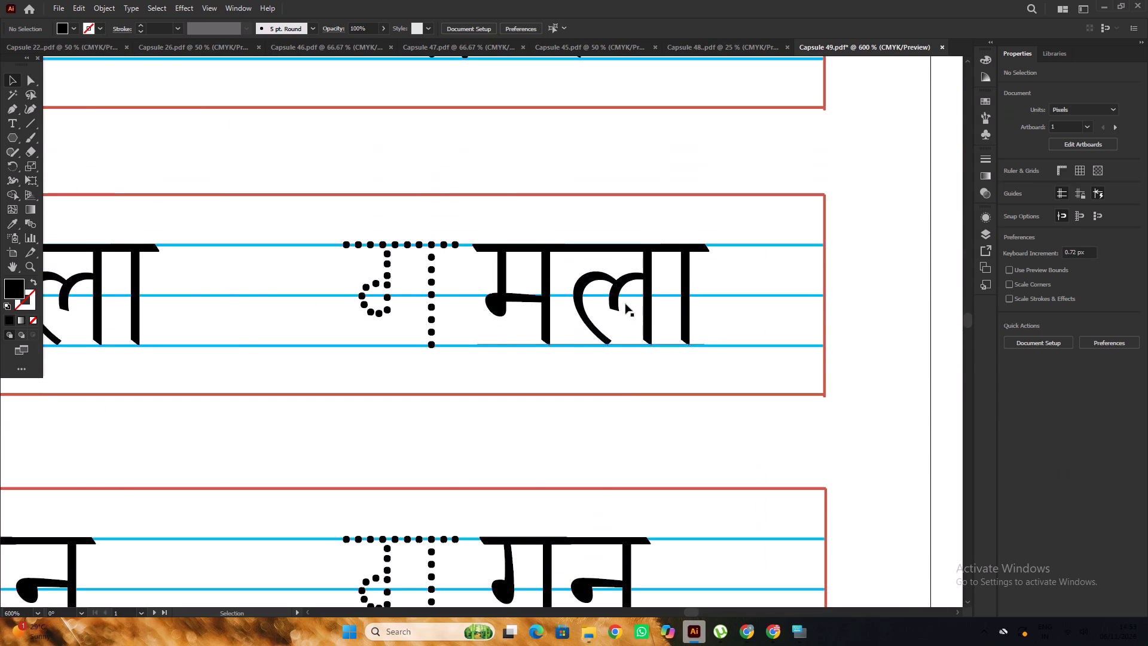
alt+scroll(625, 304, down, 5)
click(697, 443)
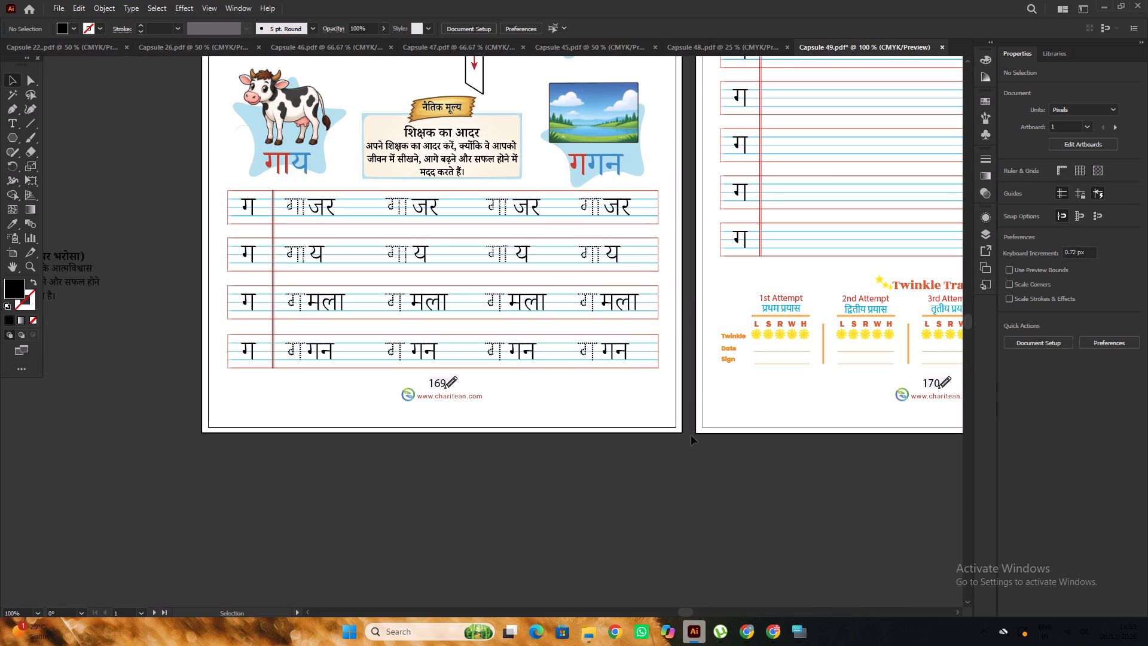
scroll(685, 422, up, 5)
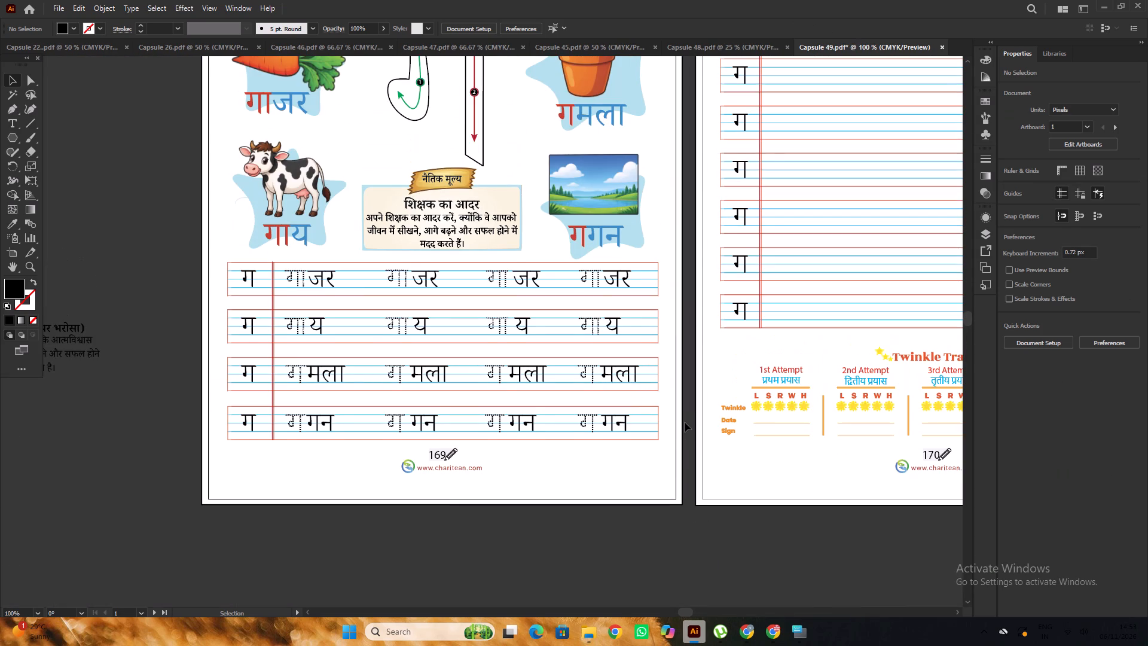
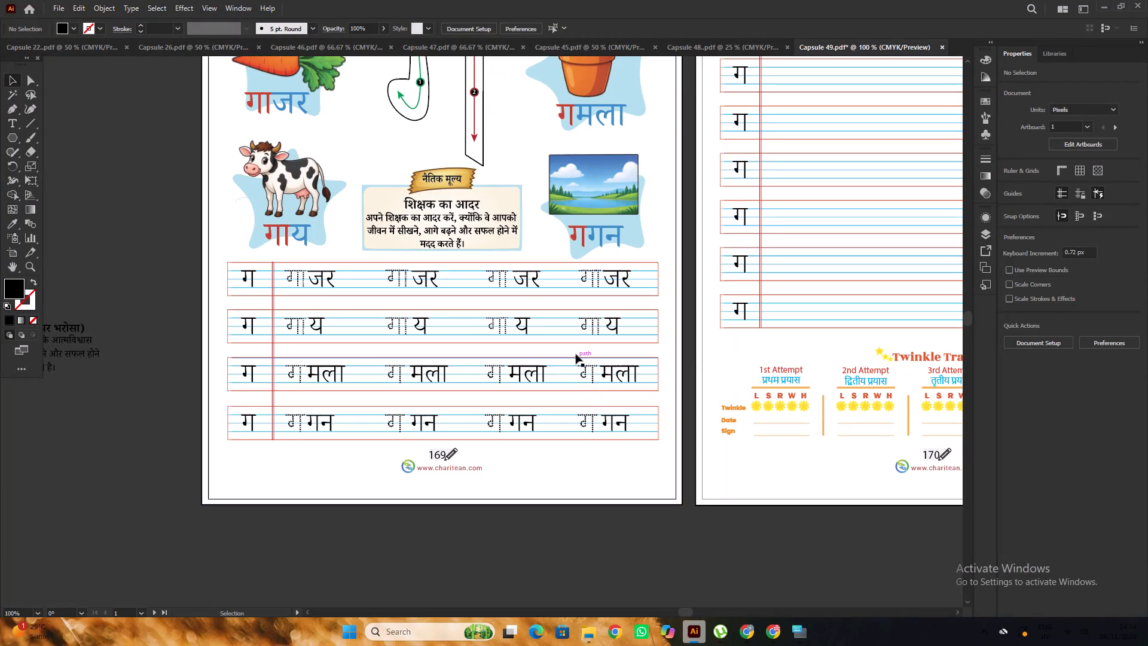
Set all eight ग row letters on page 170 to Noto Serif Devanagari Light and deselect them.
alt+scroll(521, 261, up, 4)
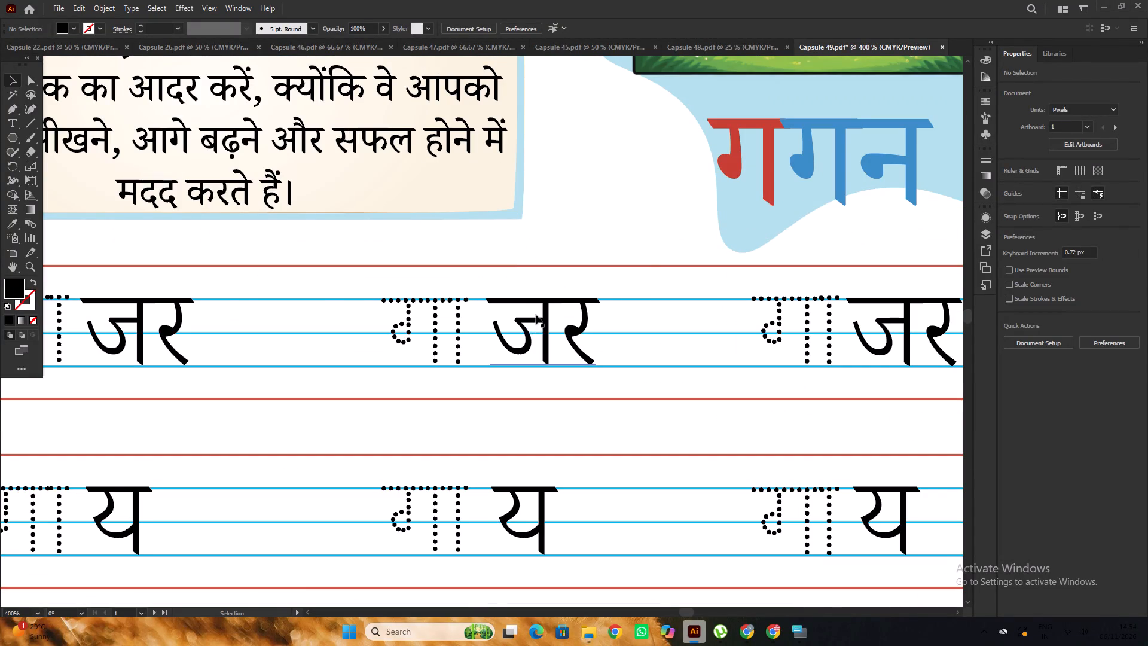
alt+scroll(532, 303, down, 8)
key(space)
drag(713, 394, 554, 389)
click(609, 379)
alt+scroll(326, 171, up, 4)
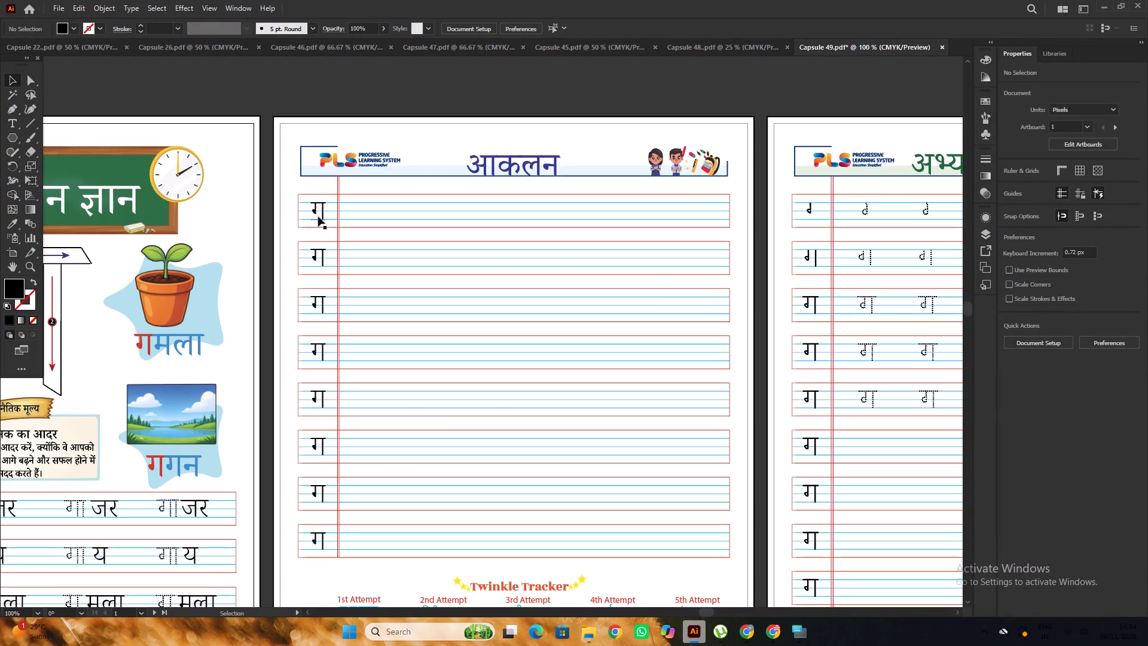
click(318, 216)
alt+scroll(324, 197, down, 3)
alt+scroll(328, 221, up, 2)
shift+click(315, 205)
shift+click(314, 255)
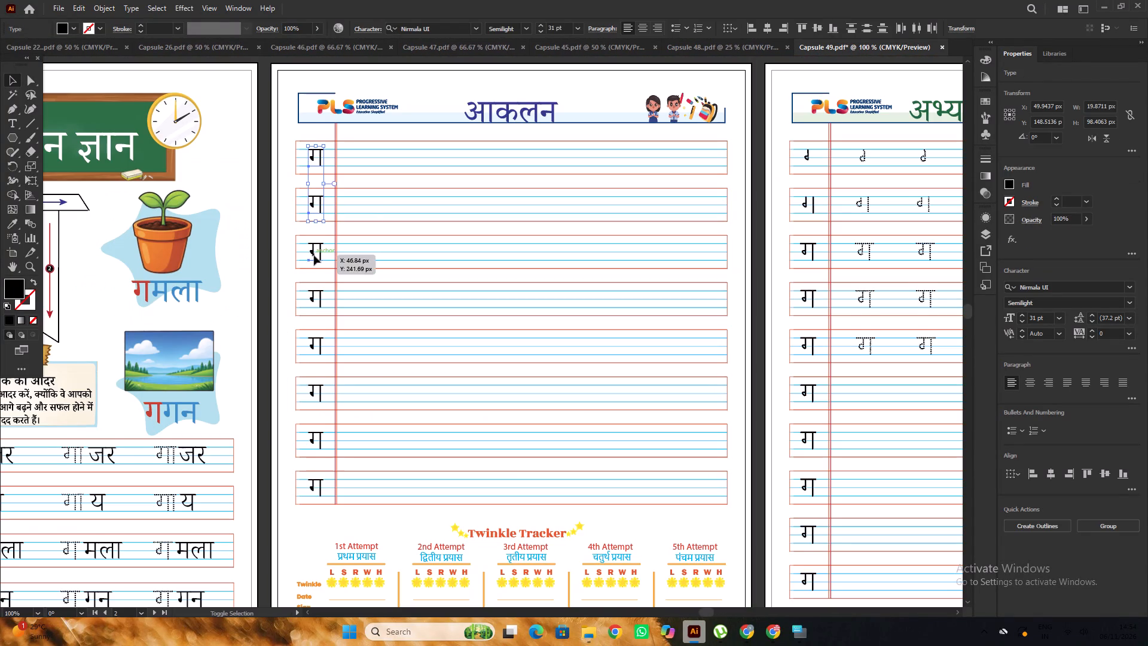
scroll(323, 212, down, 3)
shift+click(316, 257)
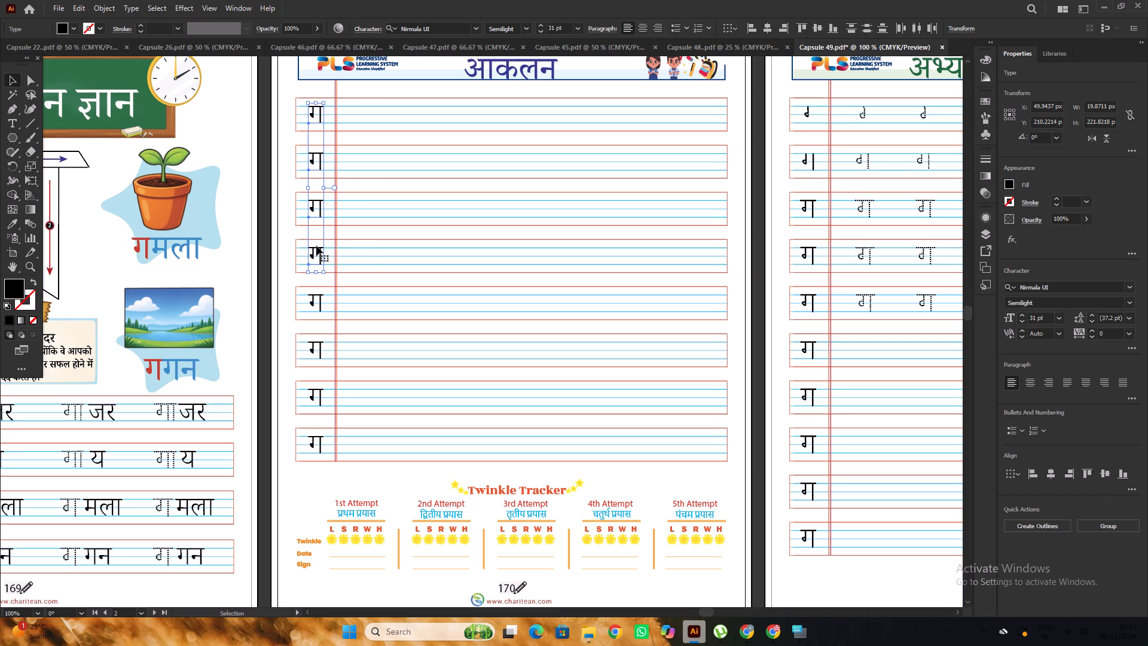
scroll(316, 245, down, 2)
alt+scroll(316, 252, up, 1)
shift+click(311, 285)
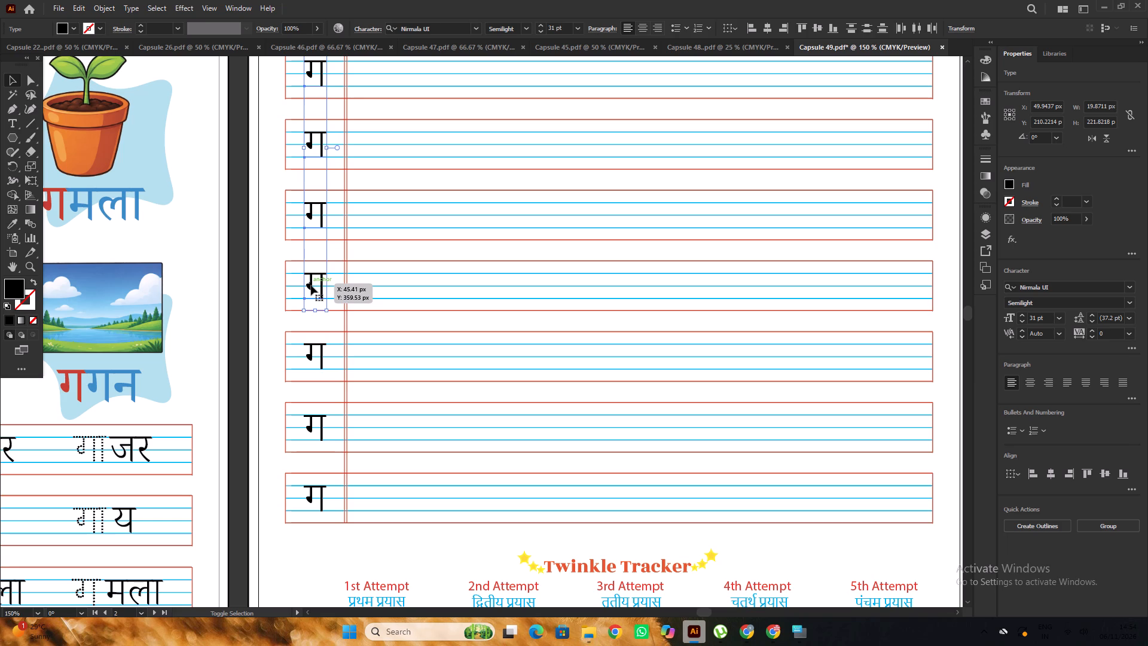
alt+scroll(410, 261, down, 2)
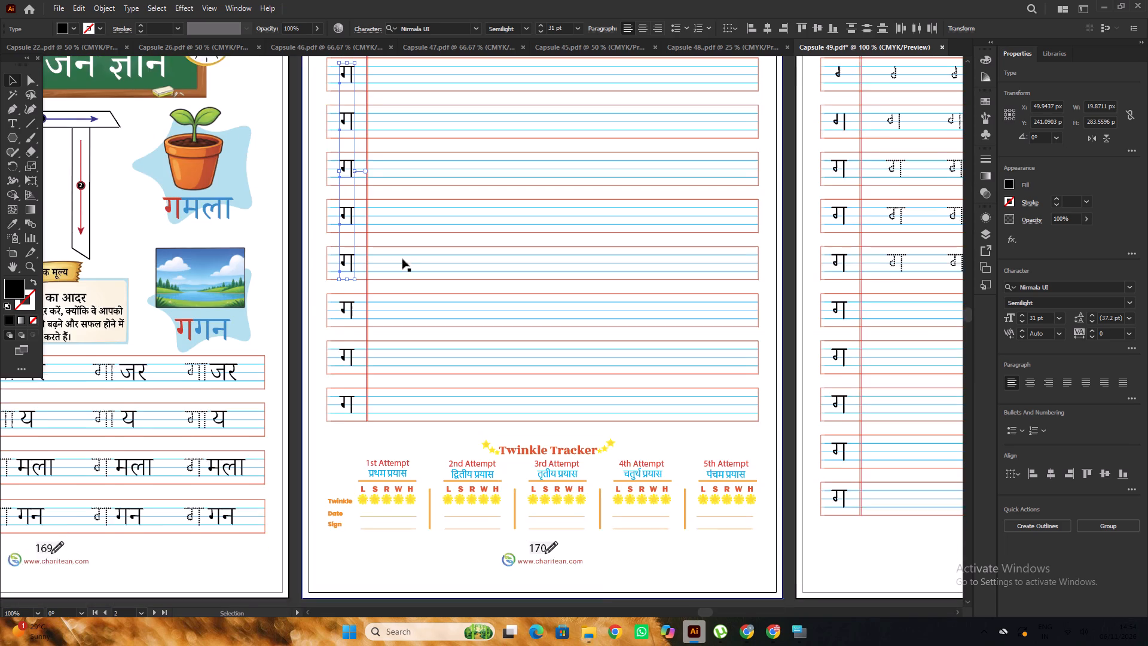
alt+scroll(402, 259, down, 1)
alt+scroll(352, 295, up, 1)
shift+click(343, 295)
shift+click(348, 373)
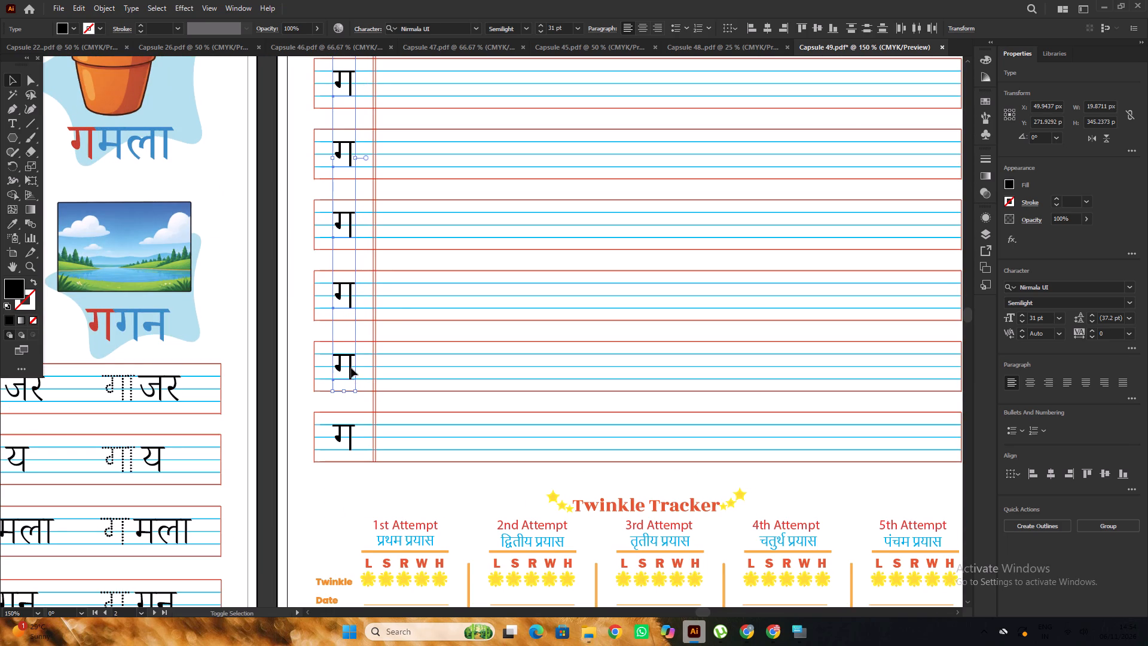
shift+click(344, 428)
alt+scroll(347, 409, down, 1)
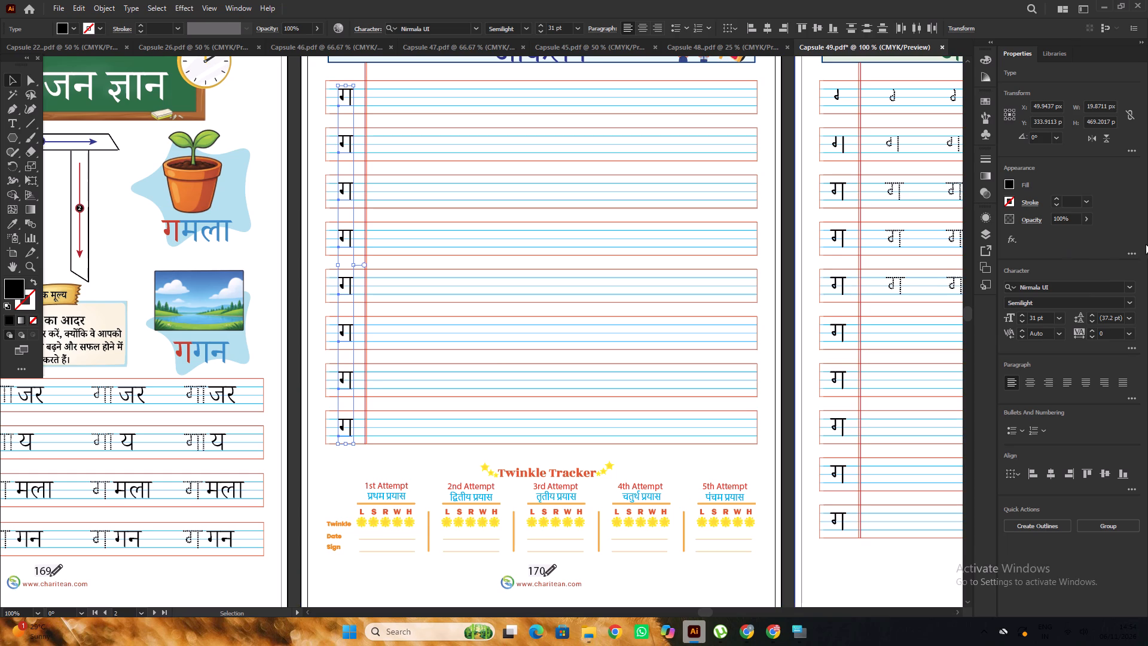
click(1074, 294)
click(1073, 289)
text(no)
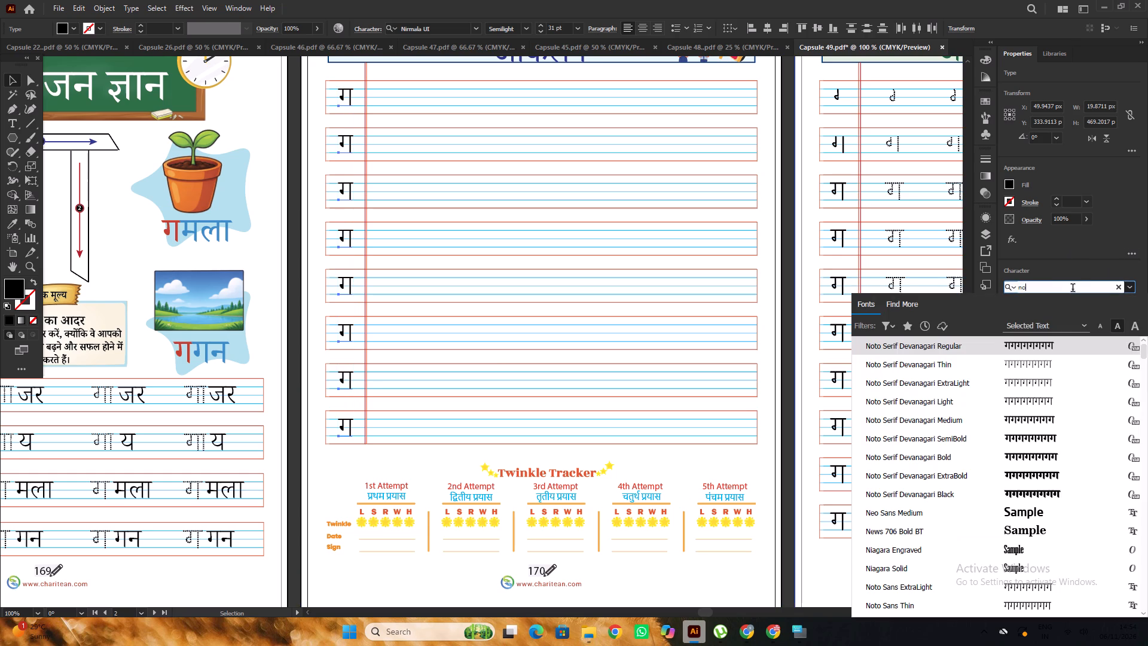
text(to)
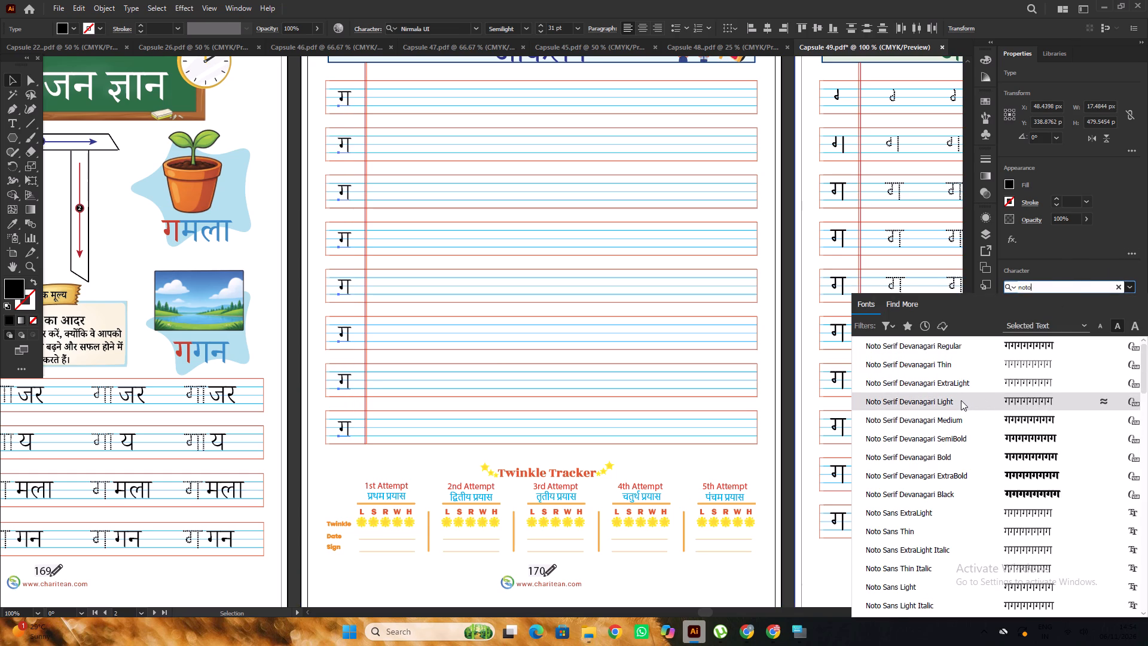
click(961, 400)
scroll(422, 287, up, 8)
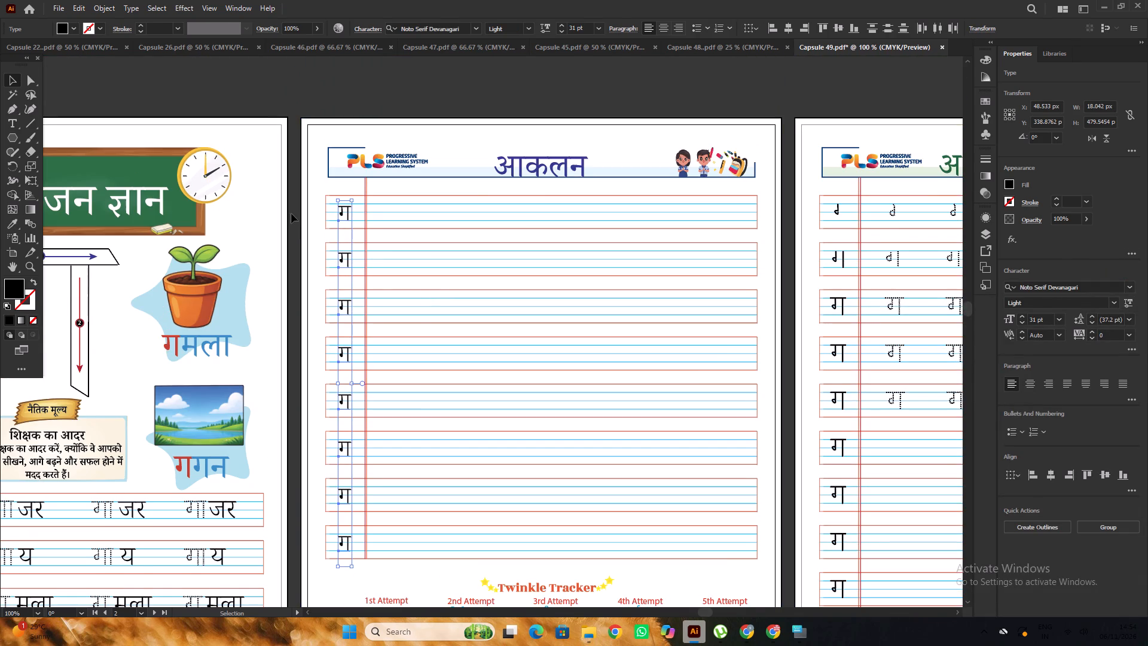
click(292, 213)
Move the first row's ग on page 170 up to the top blue guide line and enlarge it to about 34.14 pt.
alt+scroll(310, 206, up, 2)
click(313, 205)
alt+scroll(378, 217, up, 3)
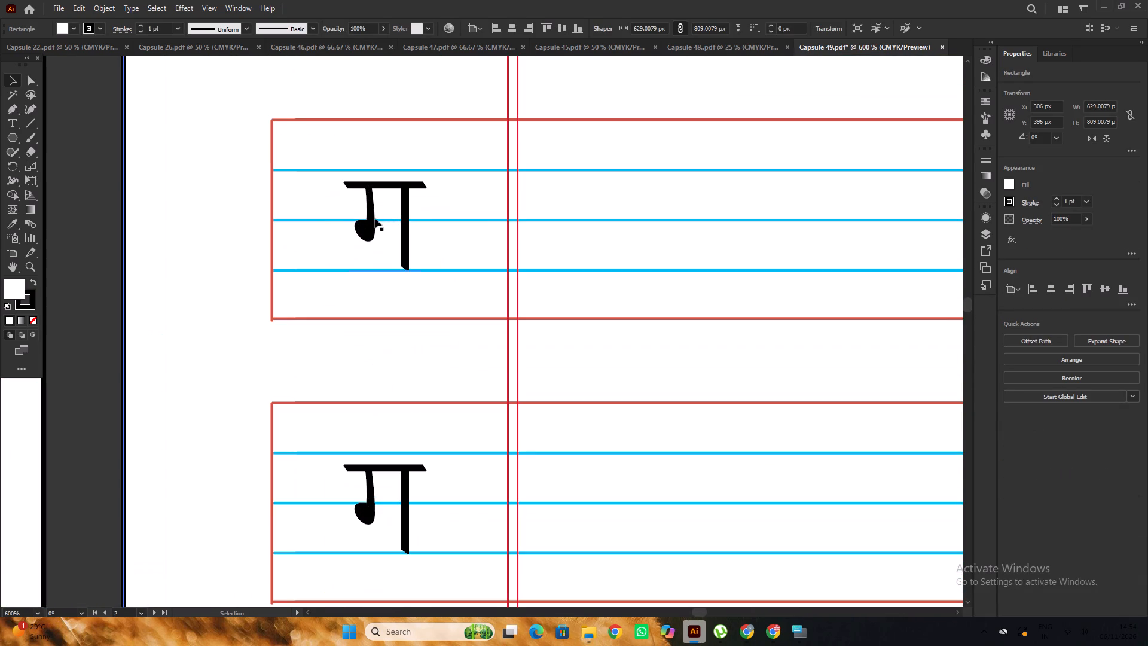
drag(371, 217, 373, 201)
shift+drag(426, 347, 435, 370)
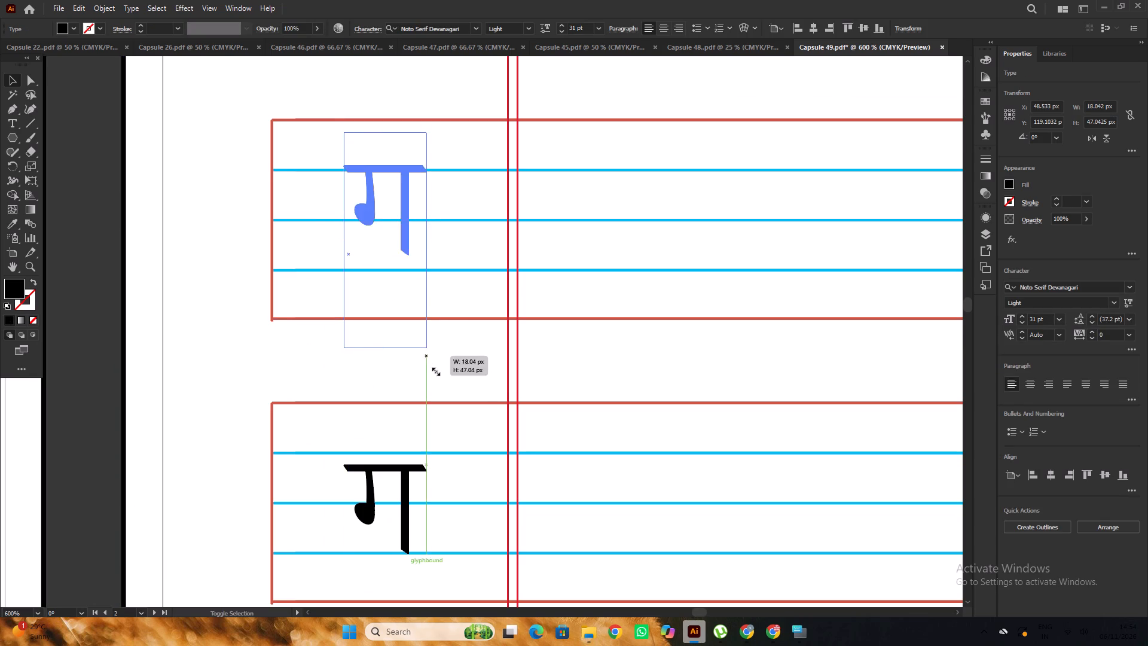
shift+drag(435, 370, 435, 370)
alt+scroll(370, 248, down, 4)
click(305, 247)
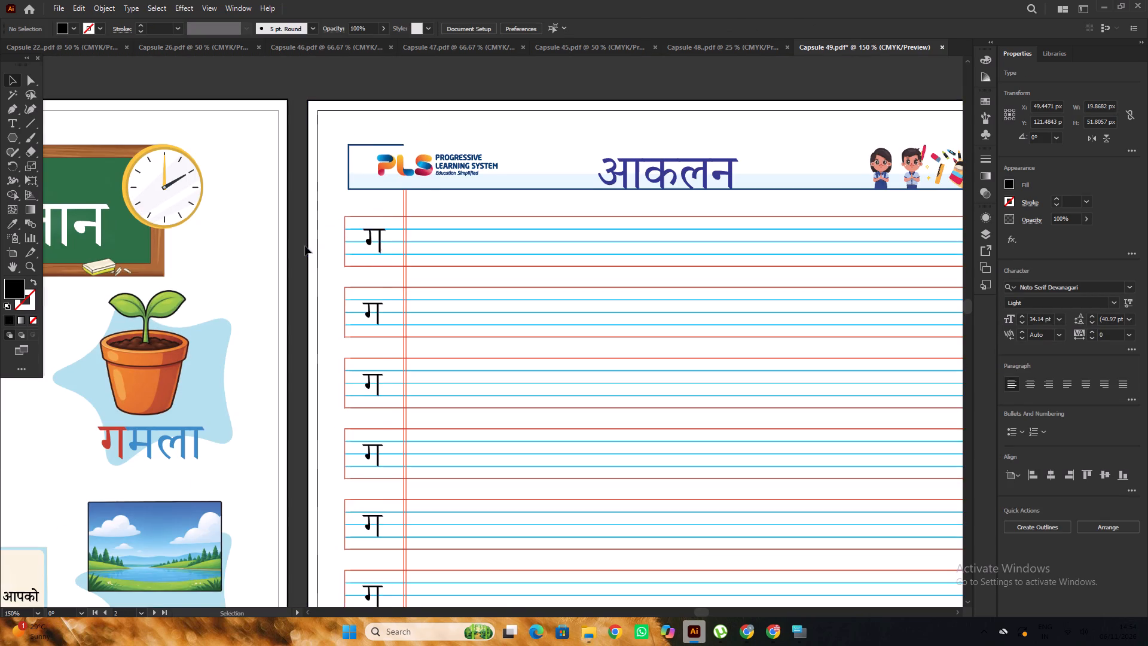
Delete the ग letters from the second through eighth rows on page 170.
scroll(305, 245, down, 6)
click(365, 227)
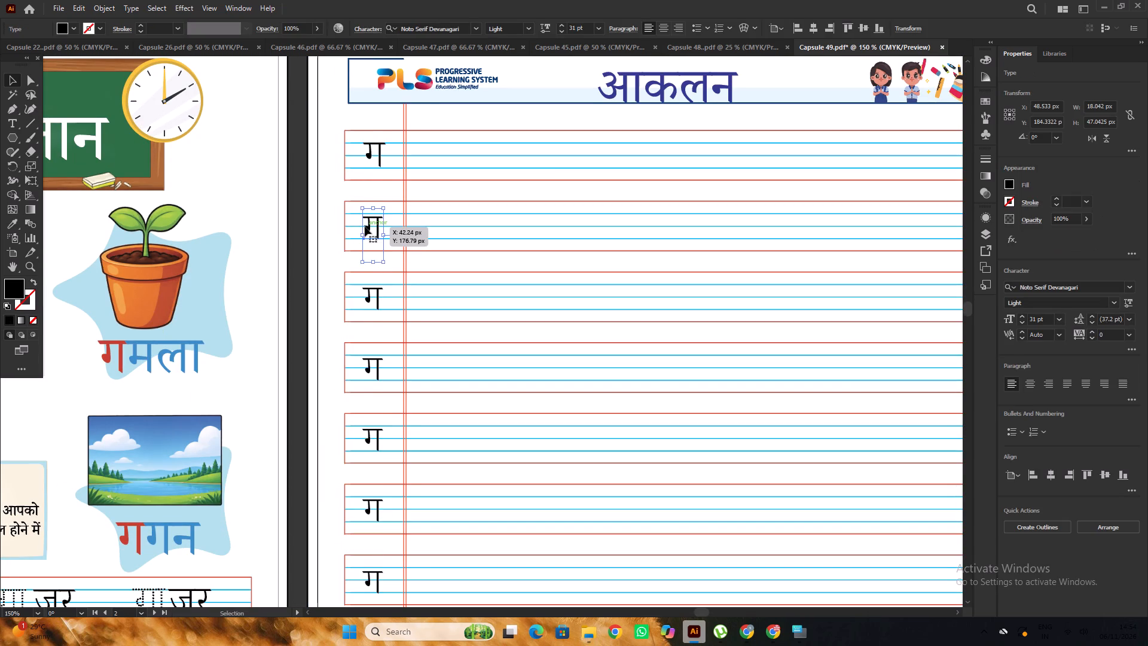
scroll(365, 227, down, 2)
key(Delete)
click(375, 277)
key(Delete)
scroll(375, 272, down, 3)
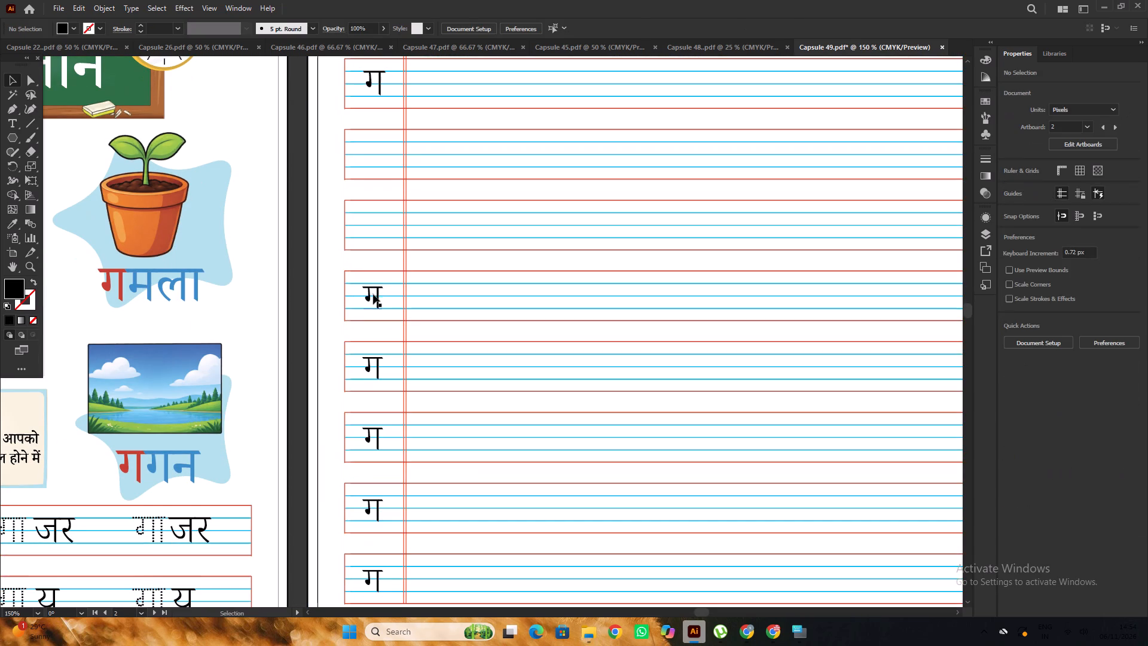
click(373, 294)
key(Delete)
scroll(373, 291, down, 4)
click(374, 310)
key(Delete)
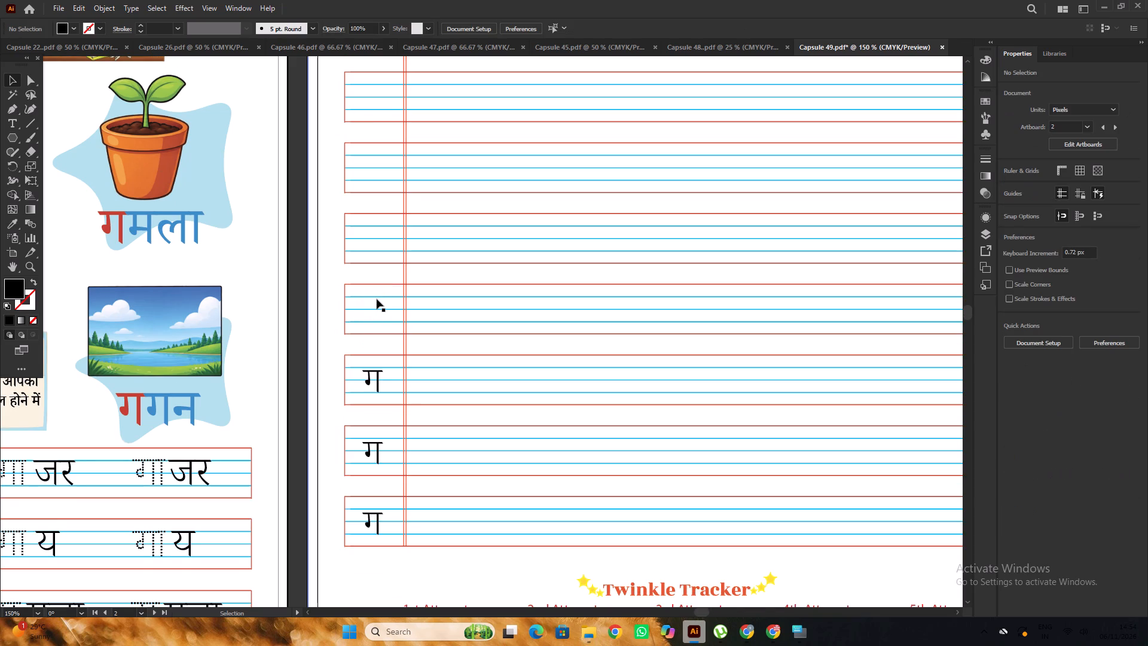
scroll(377, 299, down, 5)
click(377, 315)
key(Delete)
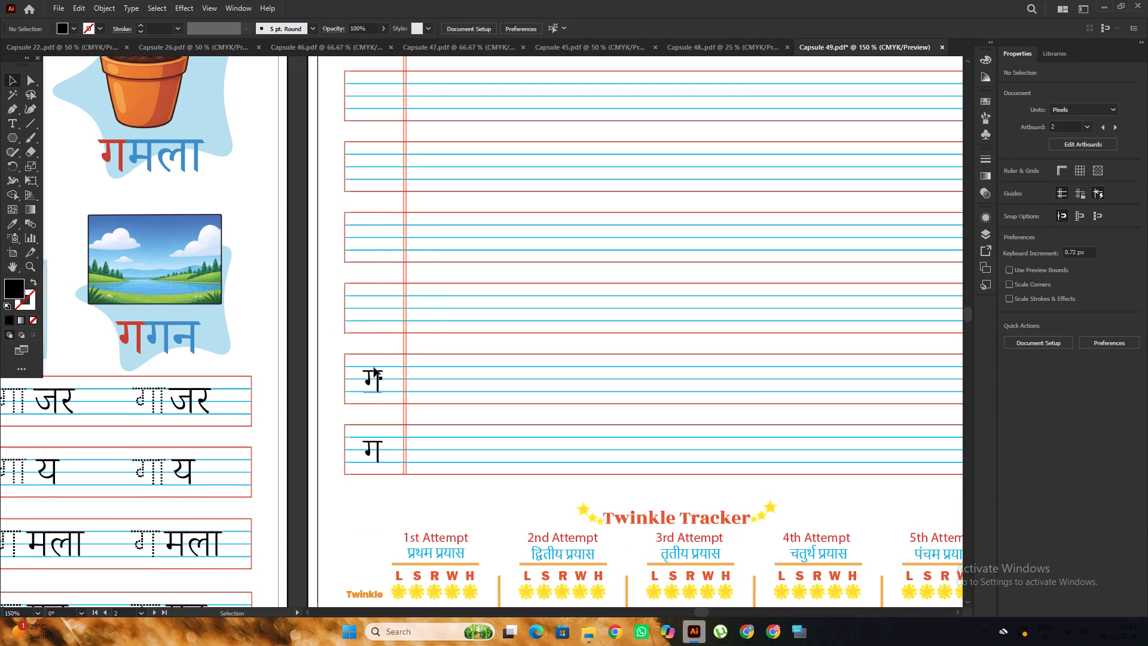
scroll(374, 367, down, 3)
click(377, 336)
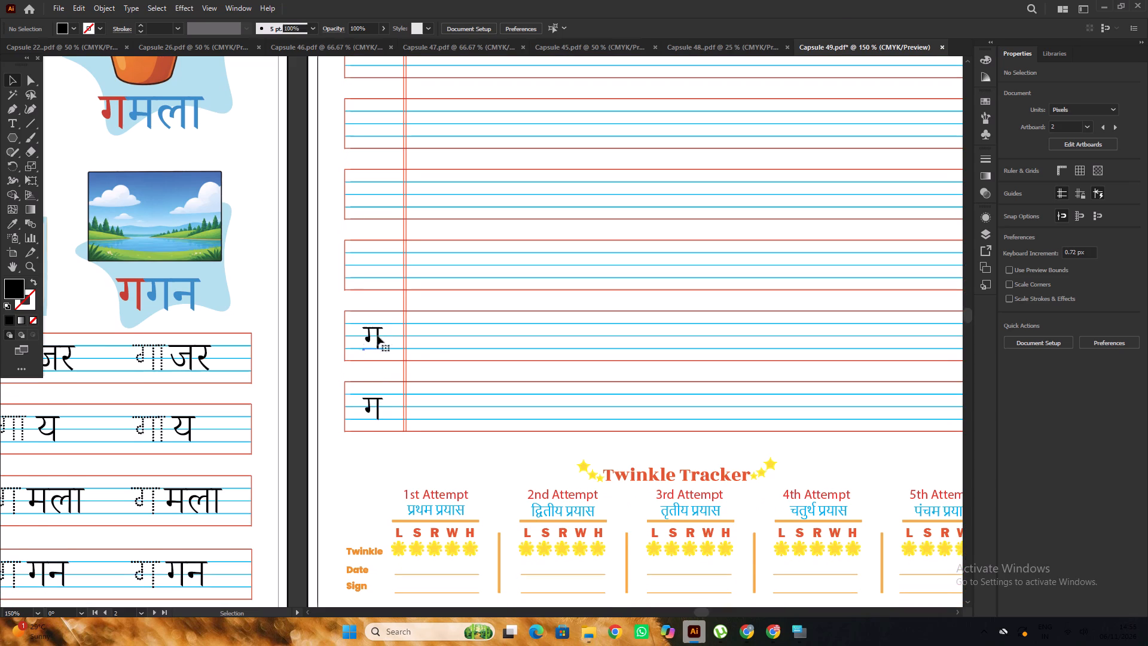
key(Delete)
click(375, 404)
key(Delete)
Copy the resized ग from the first row straight down into the second row on page 170.
scroll(375, 370, up, 17)
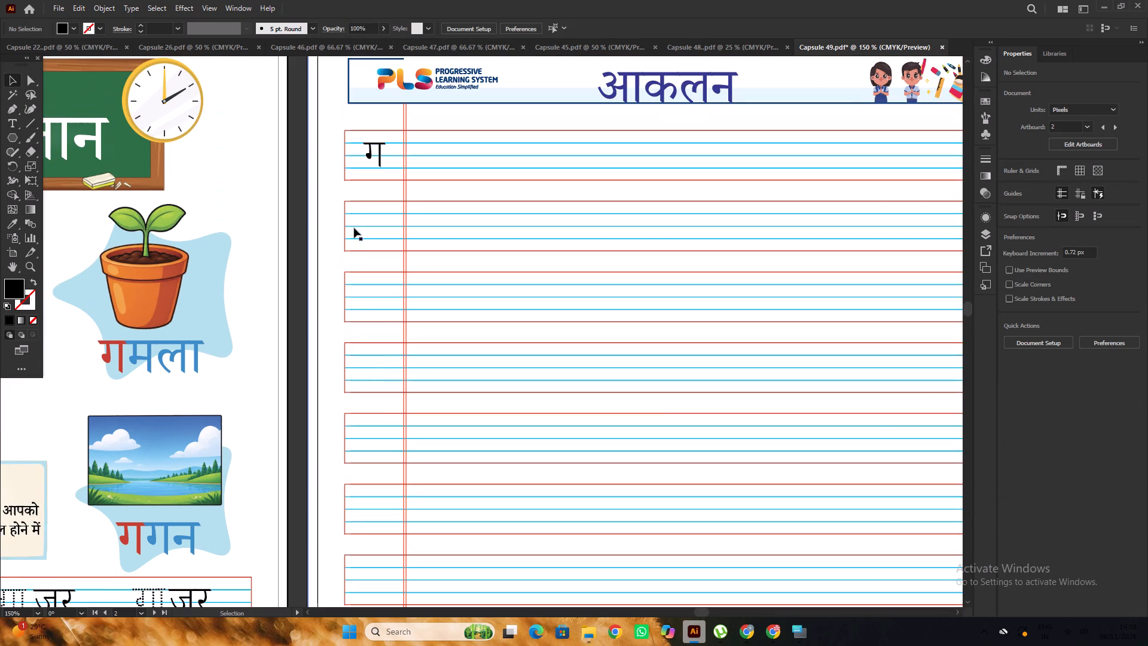
alt+scroll(344, 200, down, 1)
scroll(343, 198, down, 3)
alt+scroll(358, 142, up, 2)
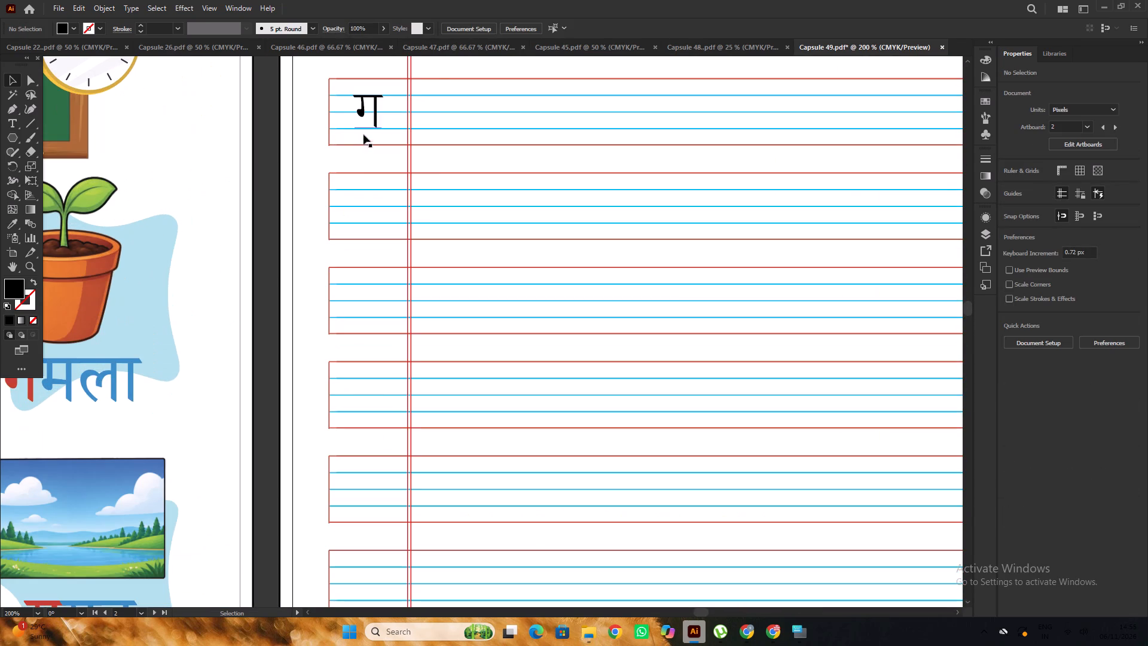
alt+drag(374, 118, 371, 210)
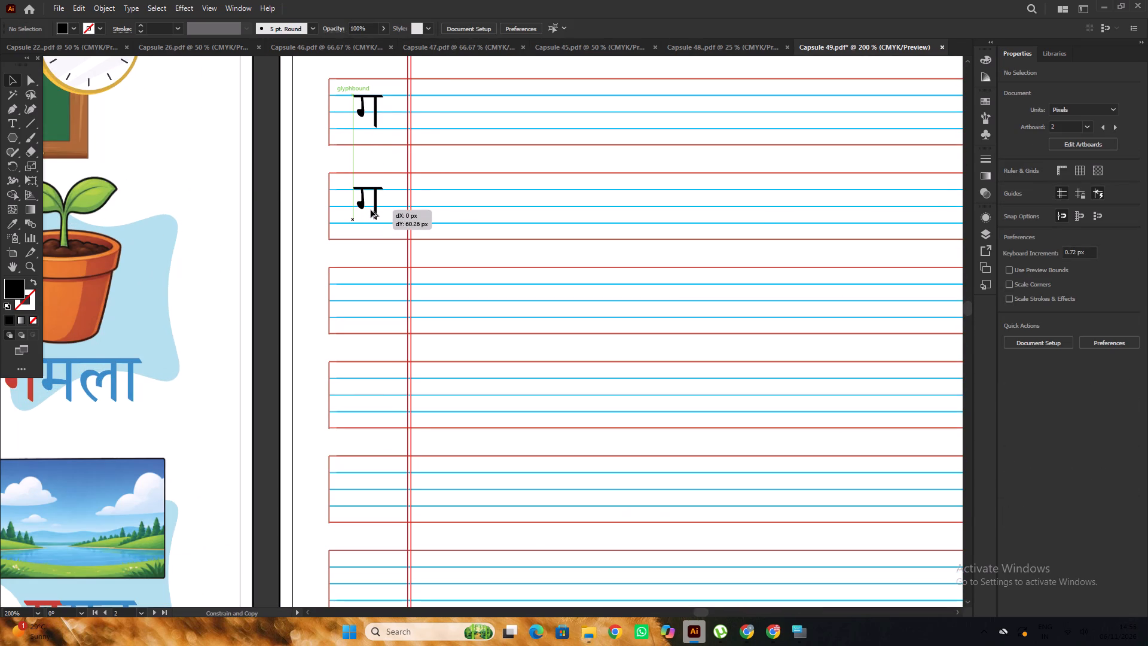
alt+drag(371, 210, 371, 212)
Shift the second row's ग slightly up and left, enlarge it to about 36.23 pt, and deselect it.
scroll(371, 191, up, 3)
click(378, 240)
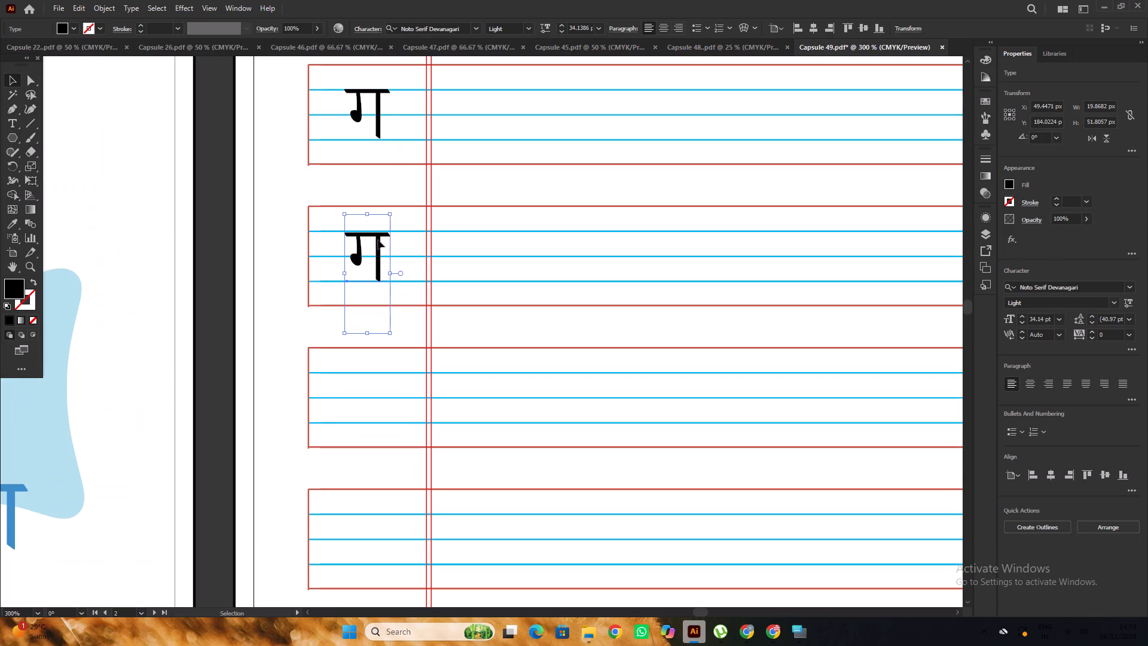
alt+scroll(374, 221, down, 7)
alt+scroll(373, 218, up, 2)
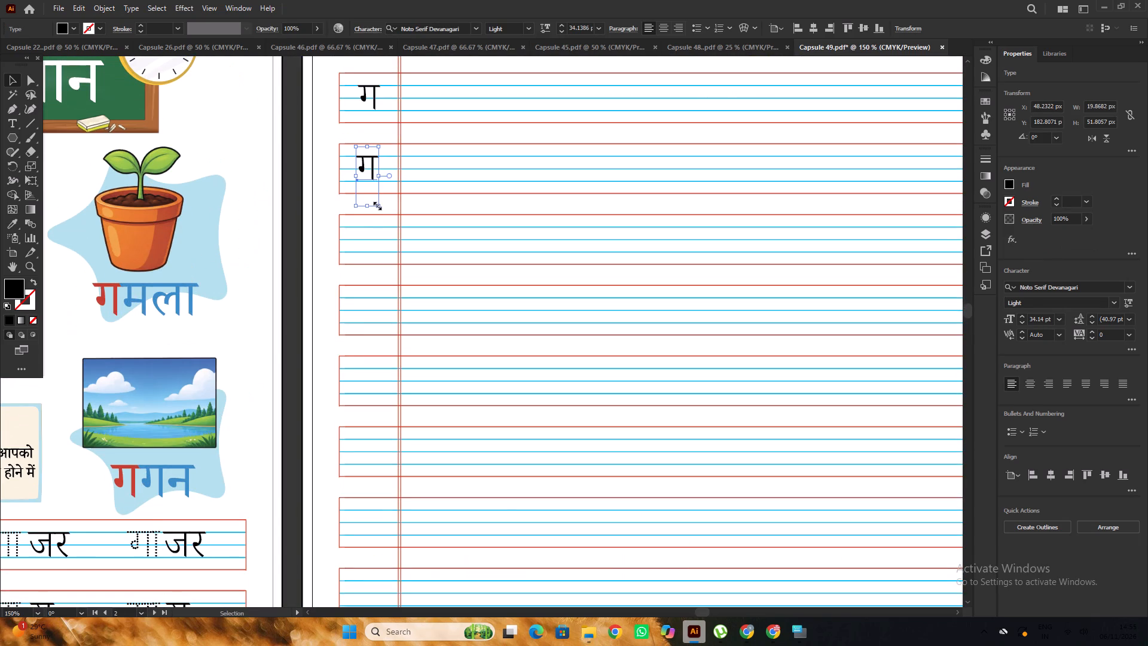
shift+click(377, 206)
alt+scroll(365, 173, down, 2)
click(334, 173)
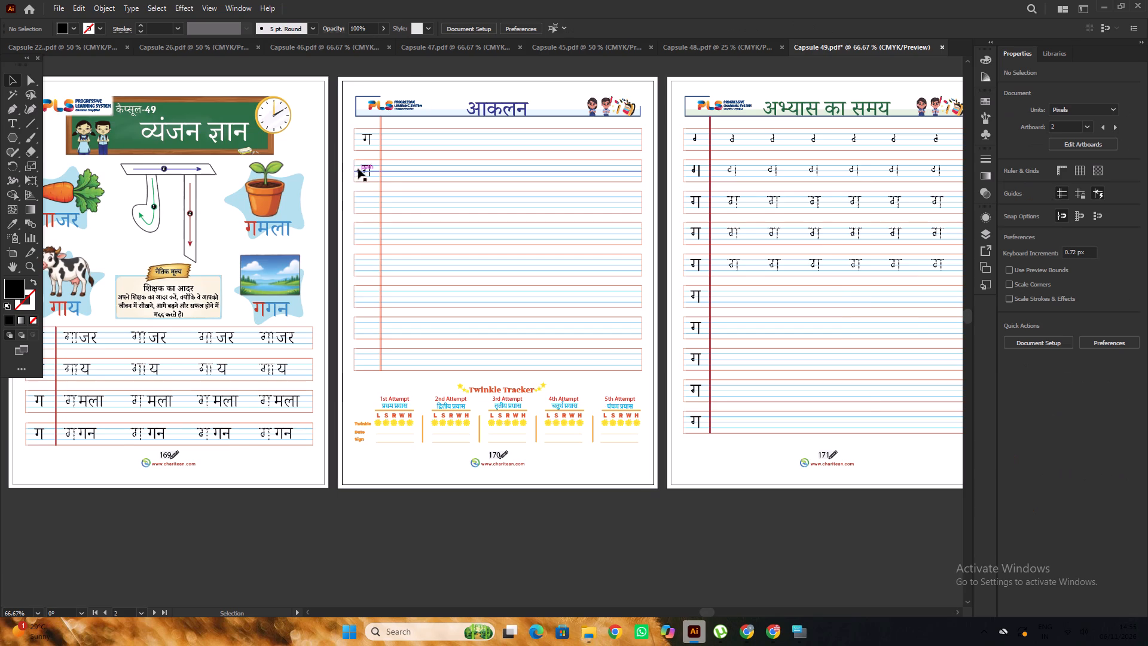
Copy the second row's refitted ग straight down into the third, fourth and fifth rows, aligned to the blue guide lines.
alt+scroll(359, 169, up, 3)
alt+drag(378, 166, 371, 262)
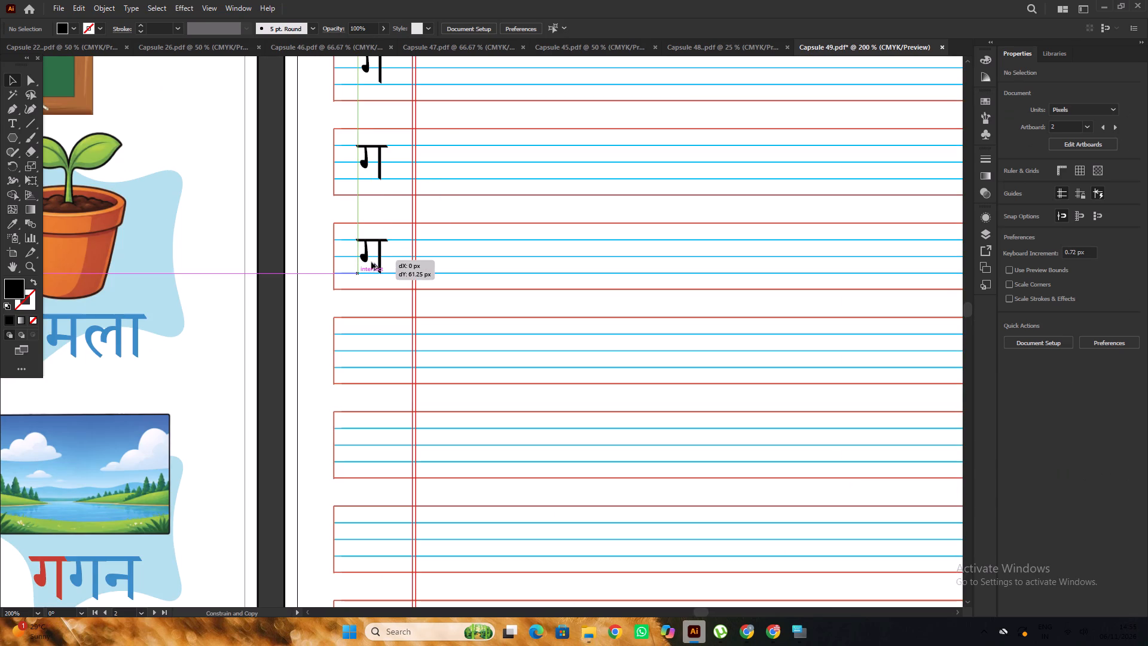
alt+drag(371, 262, 371, 261)
scroll(347, 196, down, 6)
alt+drag(378, 173, 377, 267)
scroll(370, 227, down, 7)
alt+scroll(377, 197, up, 1)
alt+drag(383, 167, 381, 293)
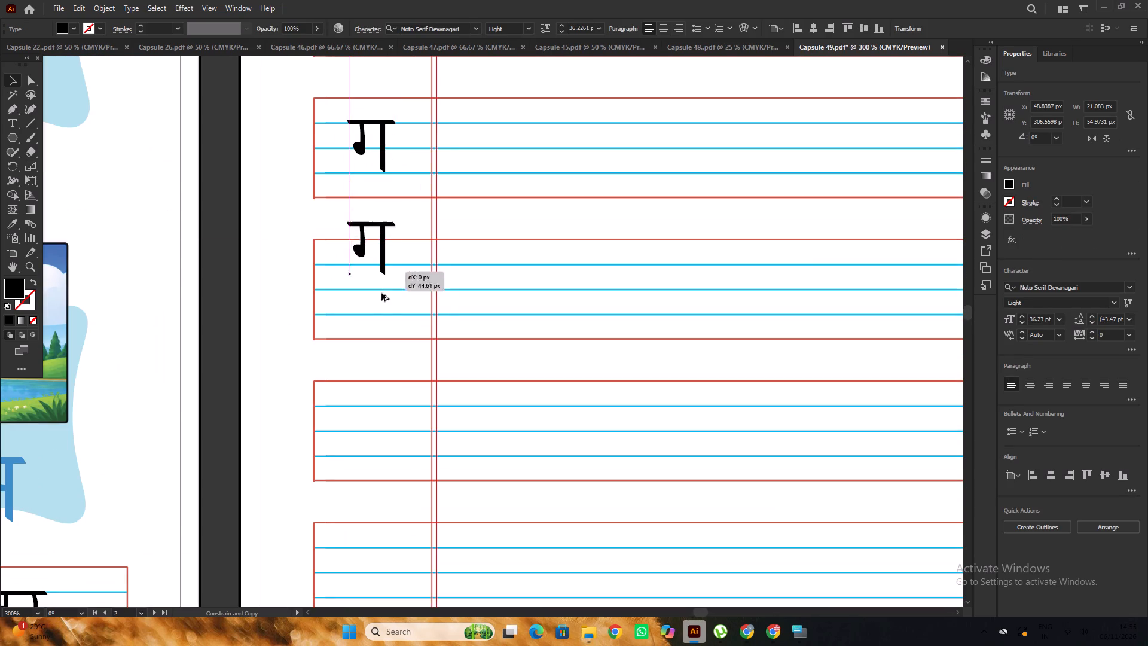
alt+drag(381, 293, 381, 312)
alt+scroll(346, 207, down, 5)
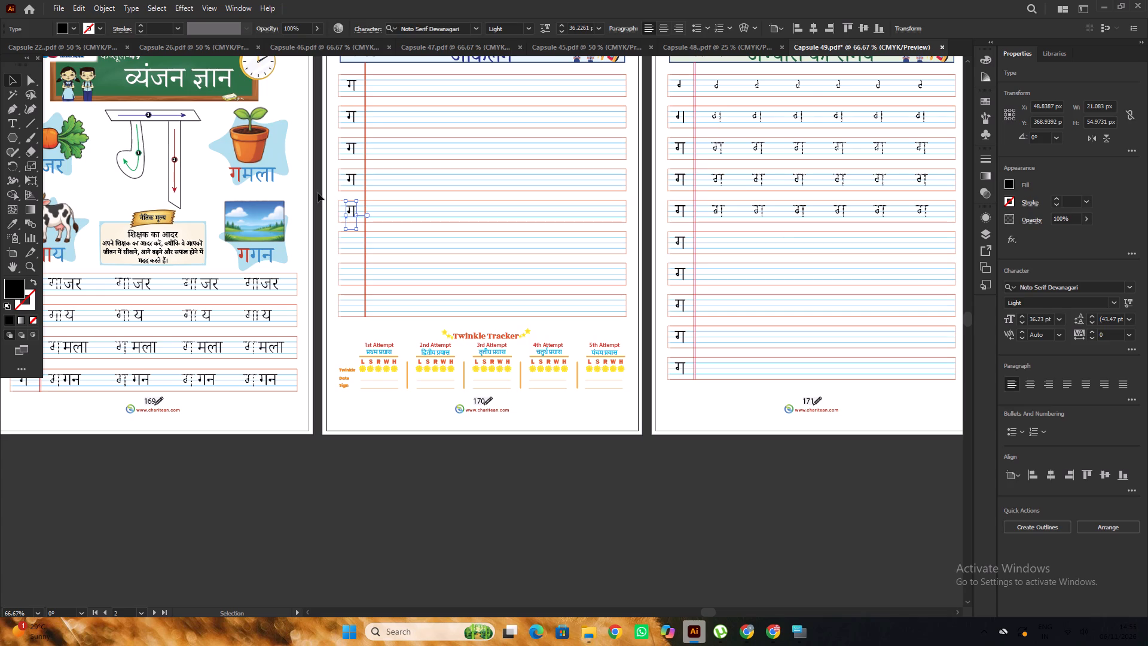
click(317, 191)
Copy the ग straight down into the sixth, seventh and eighth rows on page 170, matching the guide lines, and deselect it.
scroll(317, 191, down, 4)
alt+scroll(362, 176, up, 3)
alt+drag(340, 116, 338, 216)
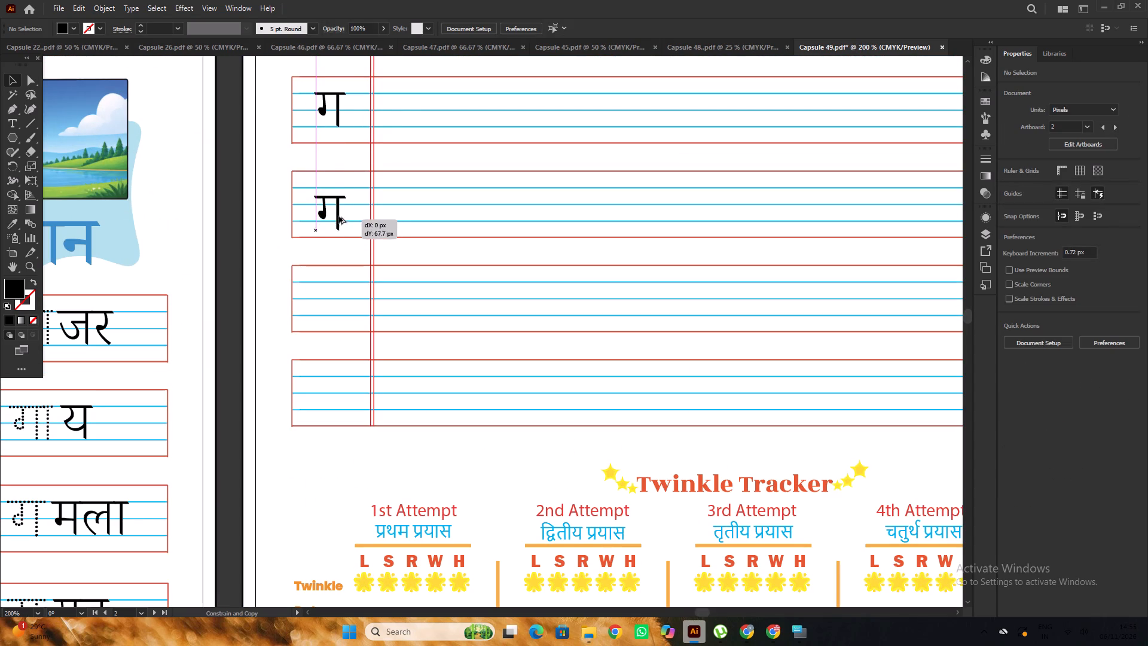
alt+drag(338, 216, 339, 210)
scroll(339, 210, down, 1)
scroll(339, 210, up, 2)
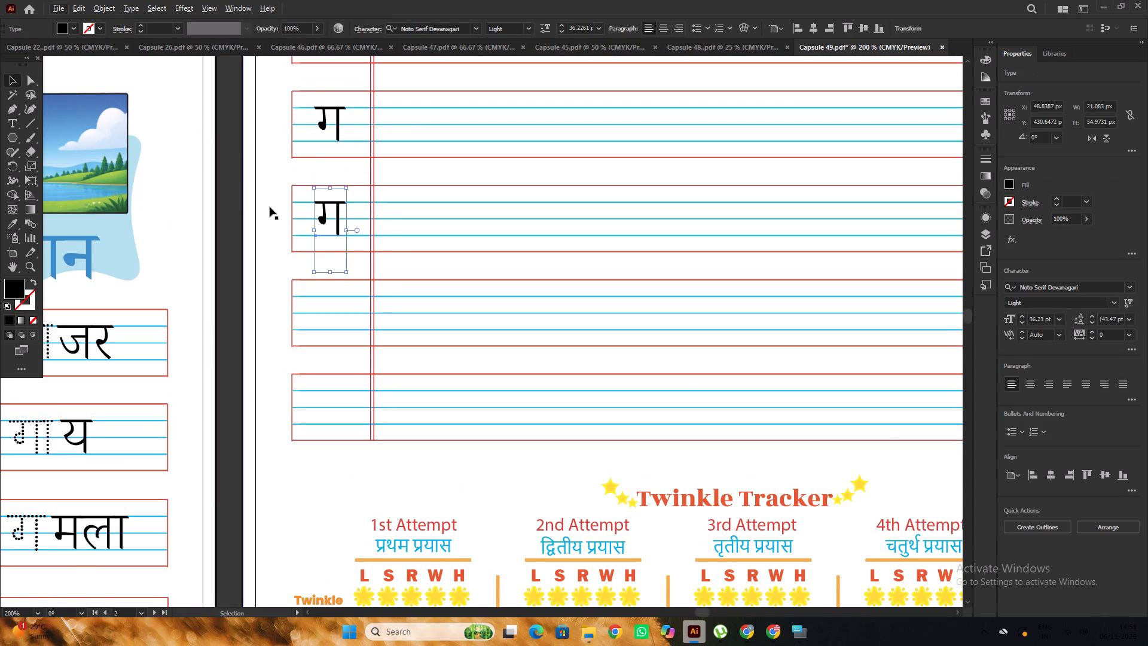
click(232, 196)
scroll(326, 219, down, 3)
alt+drag(335, 188, 335, 282)
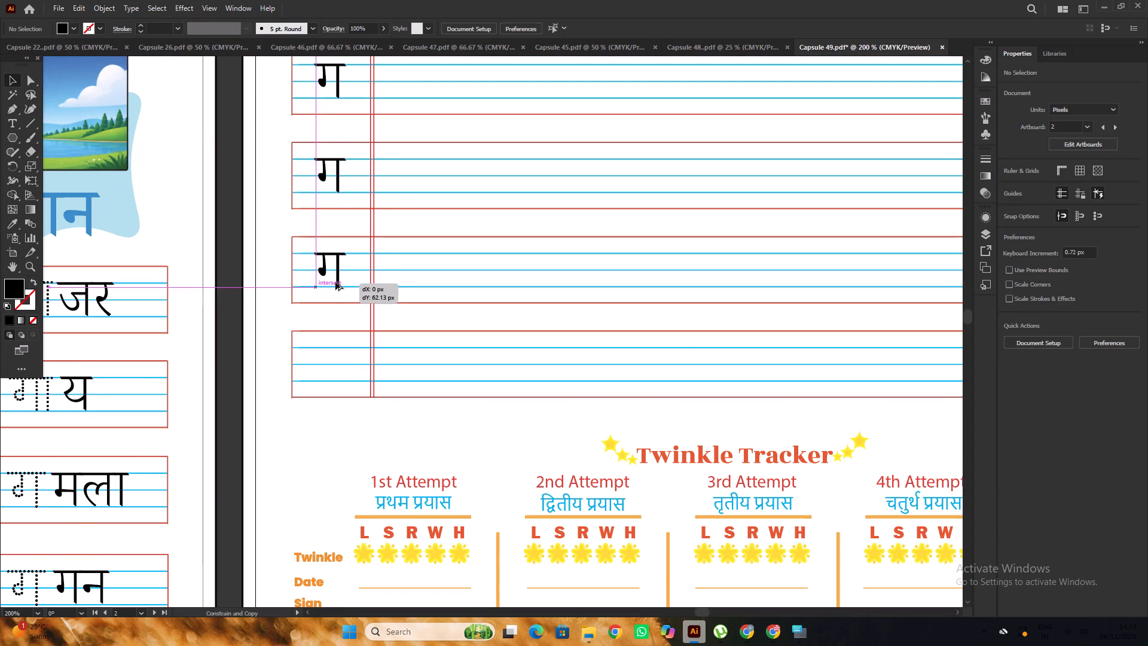
alt+drag(335, 282, 335, 283)
scroll(335, 273, down, 5)
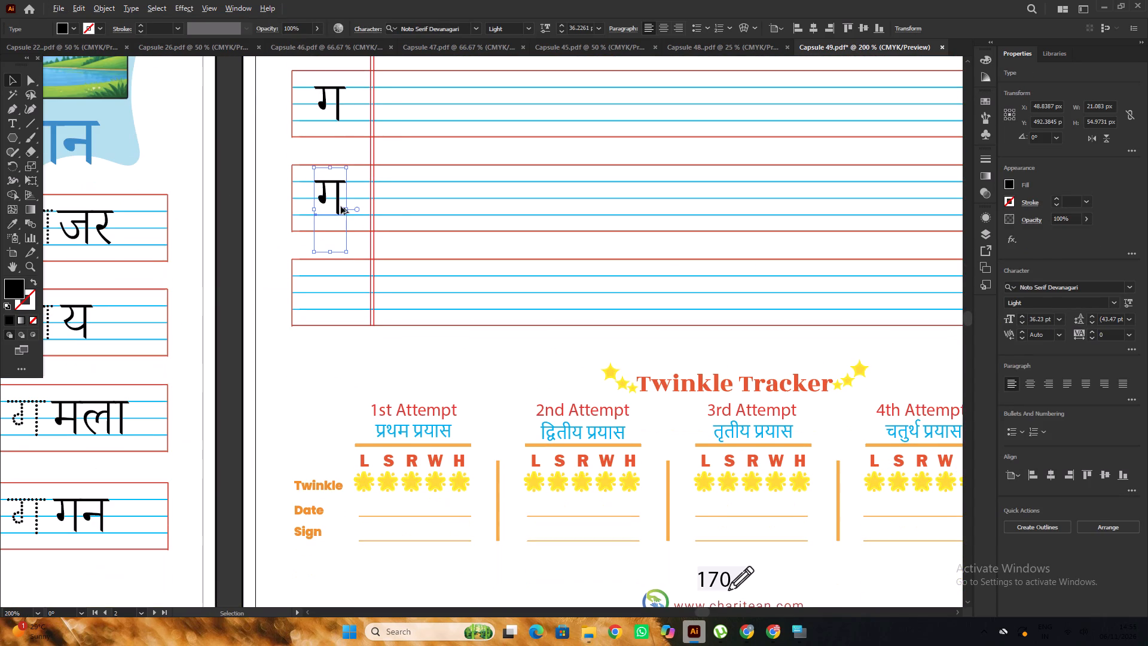
drag(340, 206, 338, 301)
scroll(340, 297, down, 4)
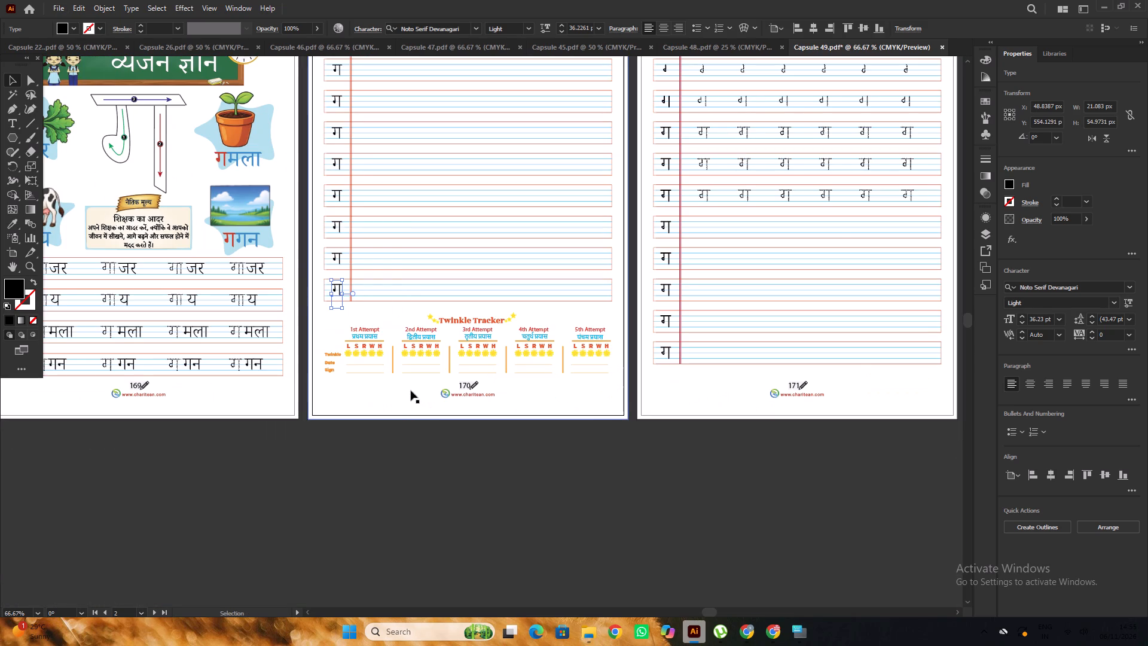
click(444, 458)
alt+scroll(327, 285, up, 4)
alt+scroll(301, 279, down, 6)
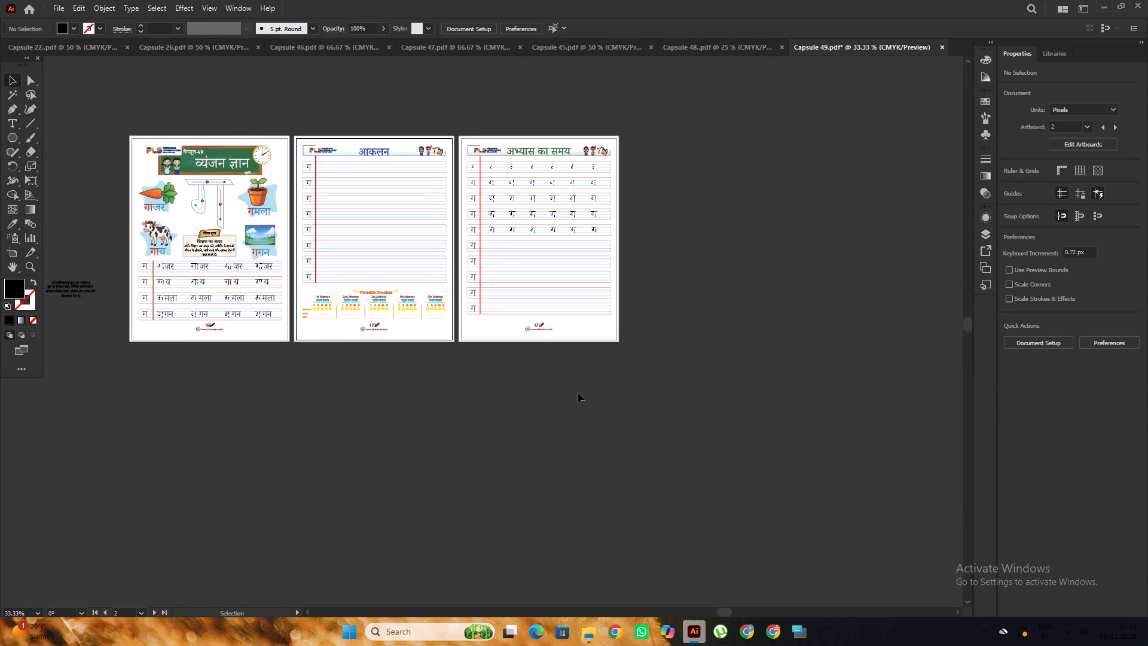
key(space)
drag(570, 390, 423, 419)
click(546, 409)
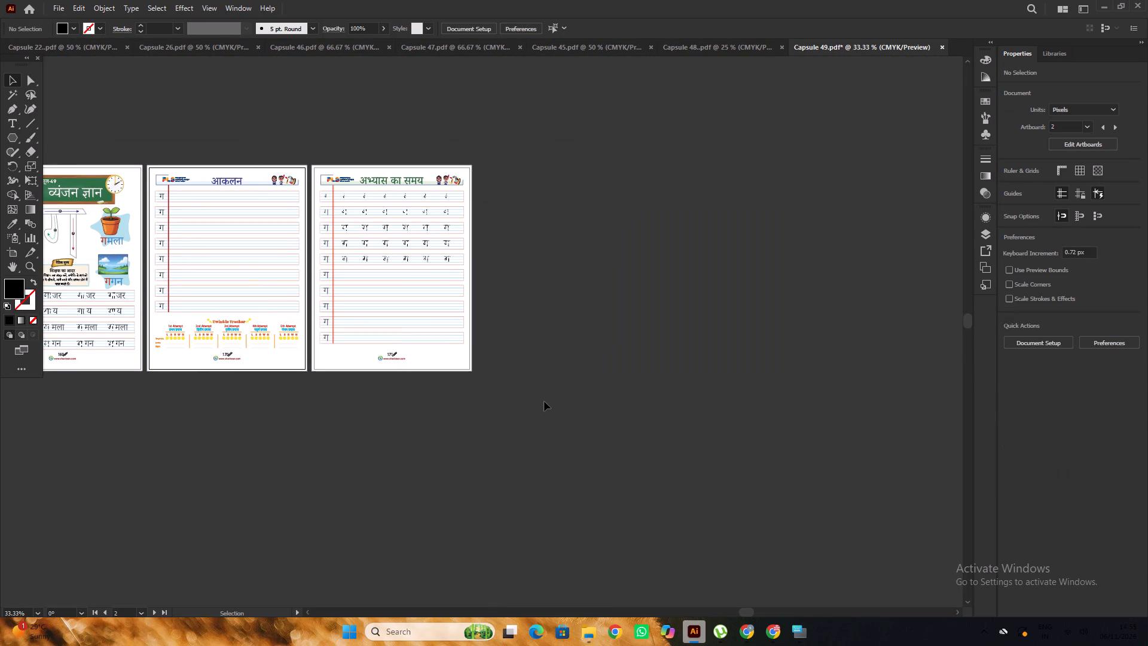
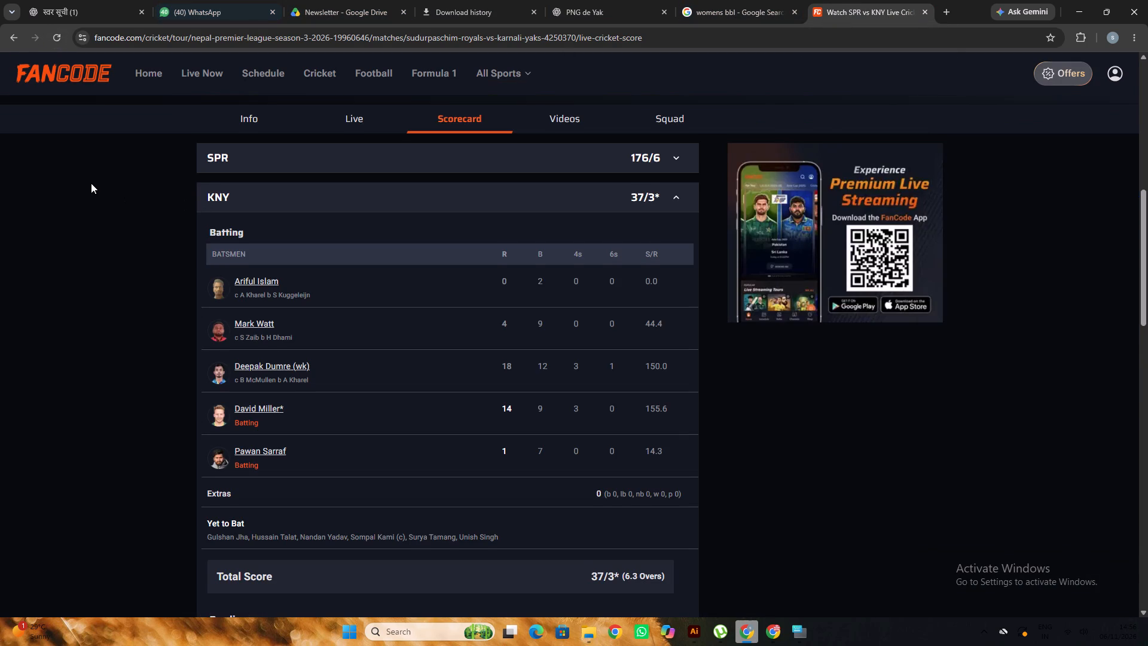
Reload the Sudurpaschim Royals vs Karnali Yaks match page and view the full scorecard with the KNY batting.
scroll(91, 183, up, 2)
scroll(91, 183, down, 4)
click(53, 45)
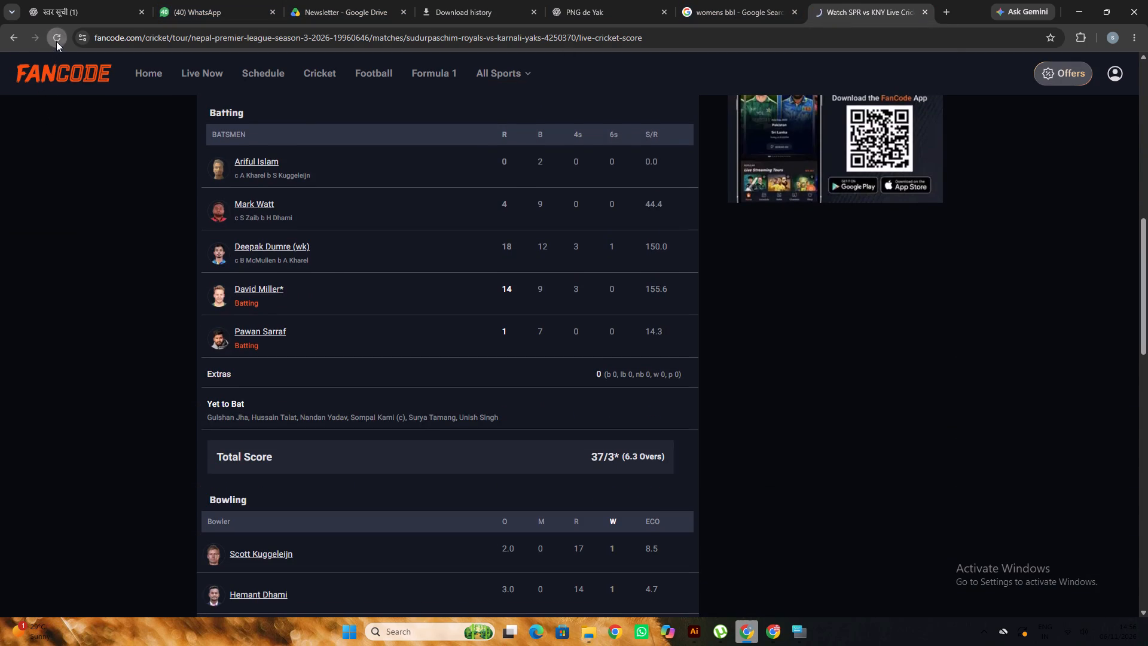
click(57, 39)
click(57, 38)
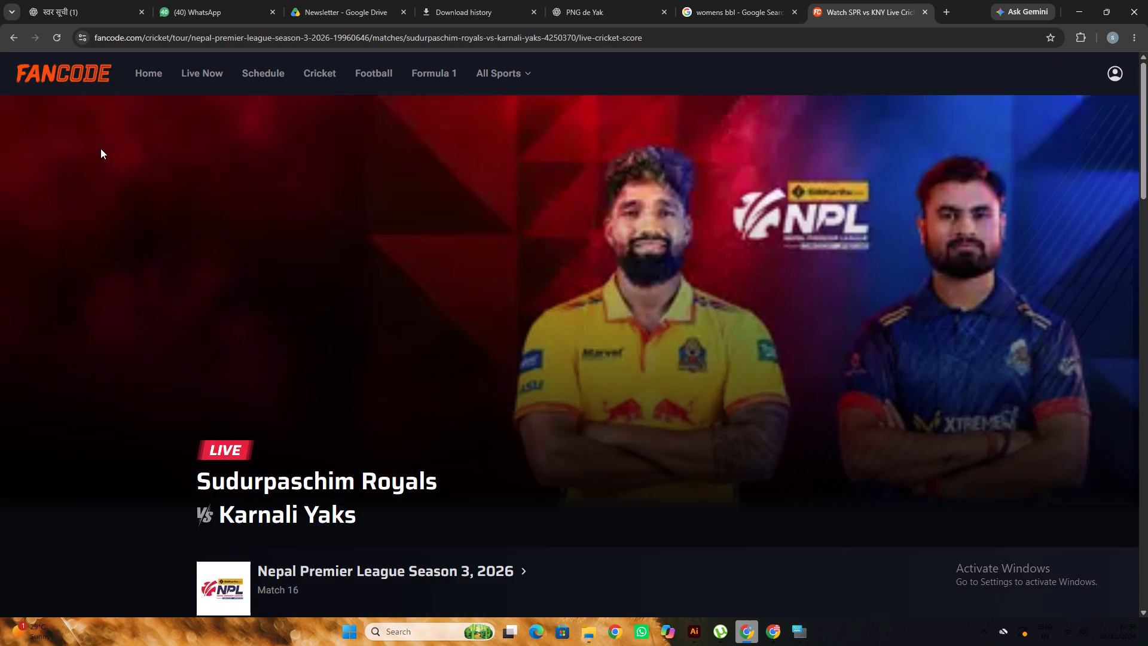
scroll(100, 148, down, 3)
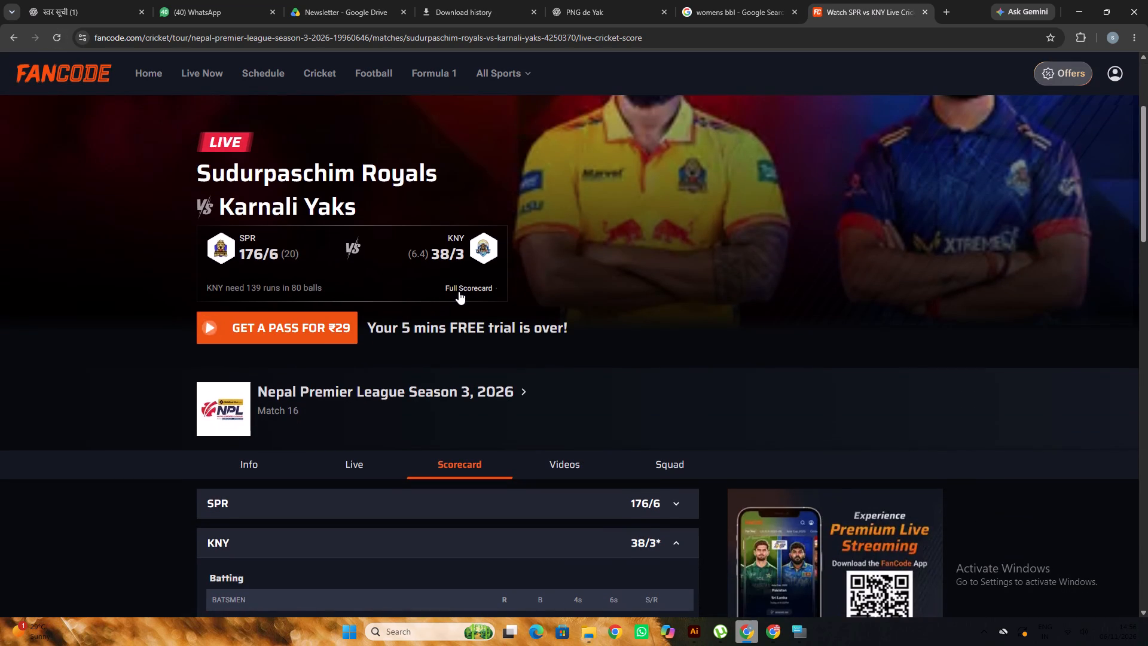
click(459, 291)
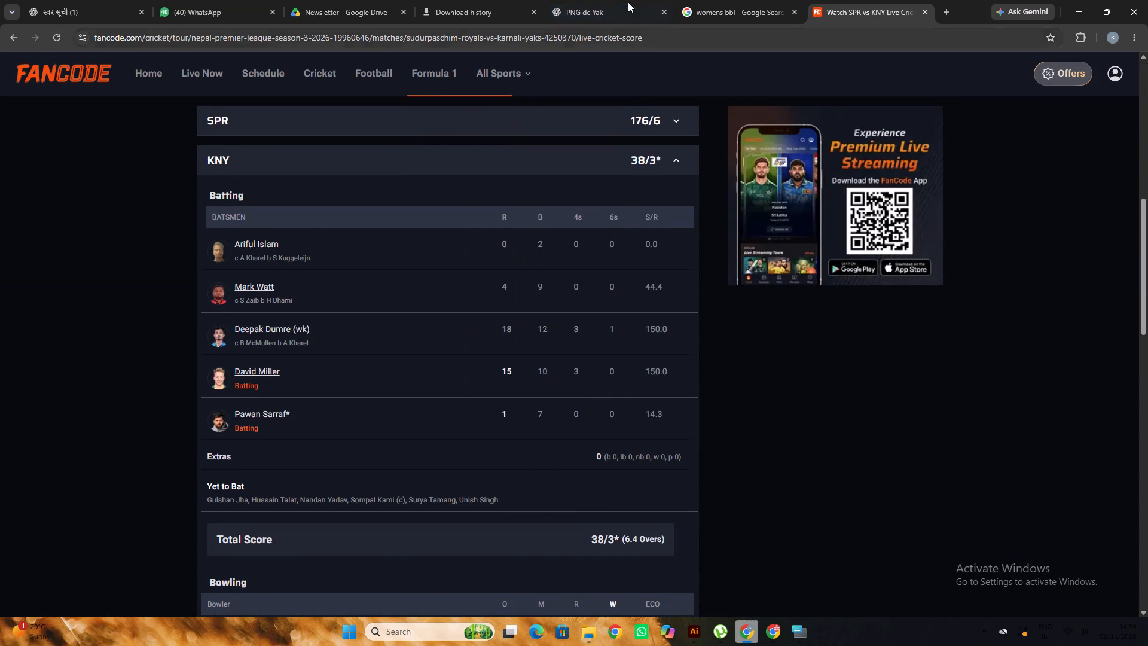
View the browser's download history, and return to the Capsule 49 file in Illustrator.
click(476, 0)
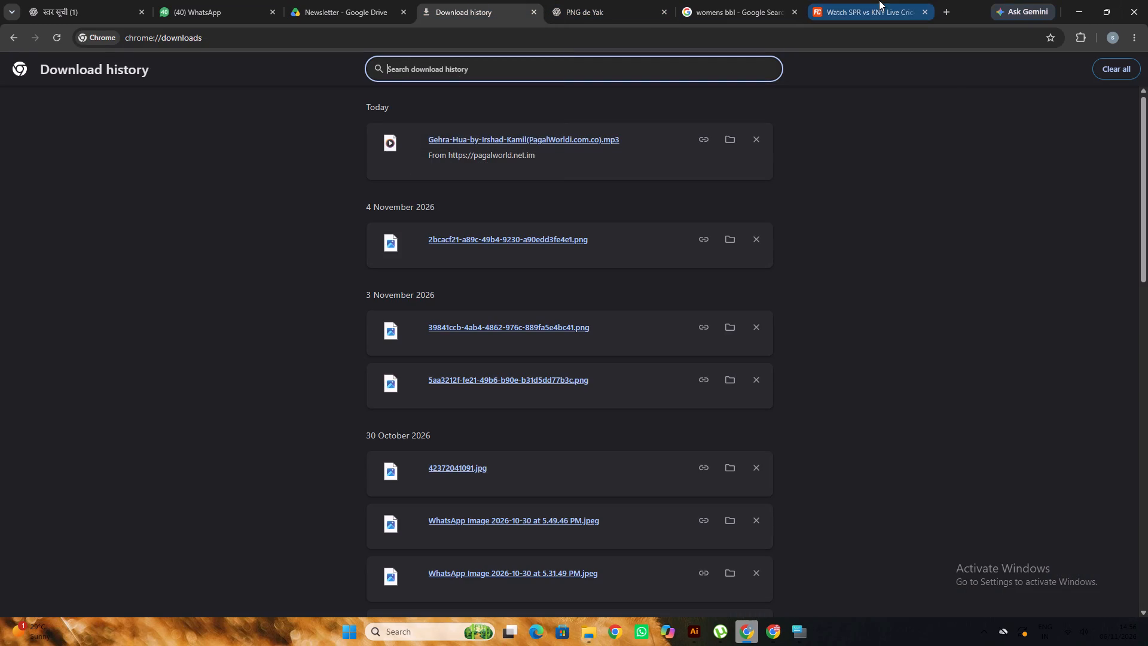
click(1083, 6)
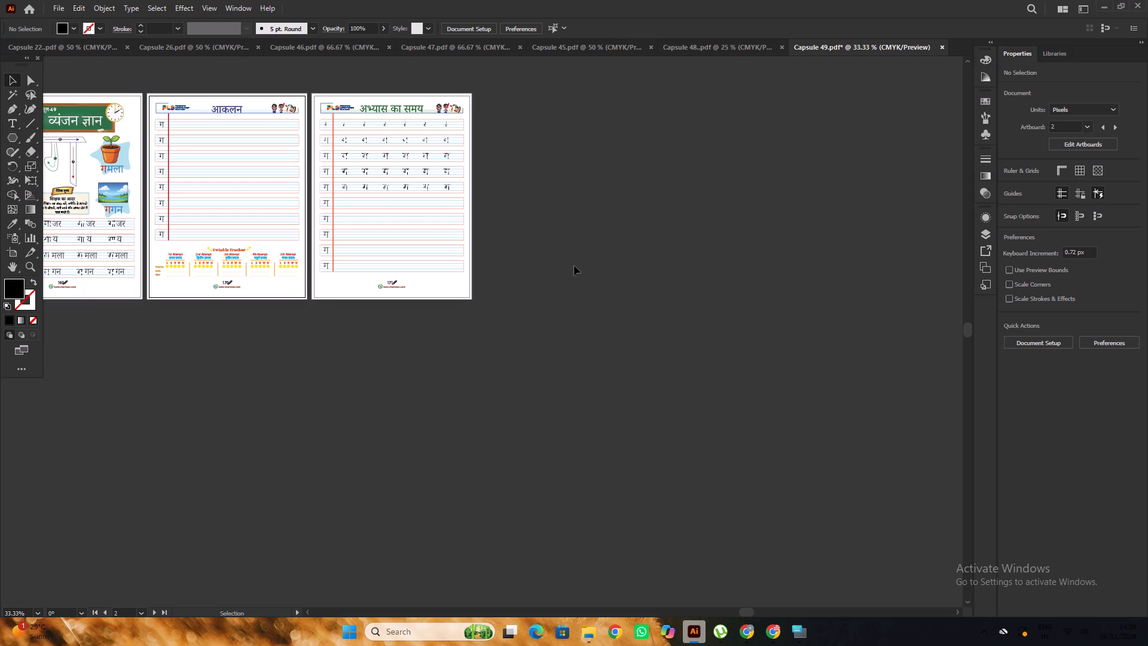
Examine the practice rows and their ग letters across pages 169, 170 and 171 of Capsule 49.
scroll(561, 263, down, 3)
middle_drag(506, 273, 655, 334)
scroll(655, 327, up, 3)
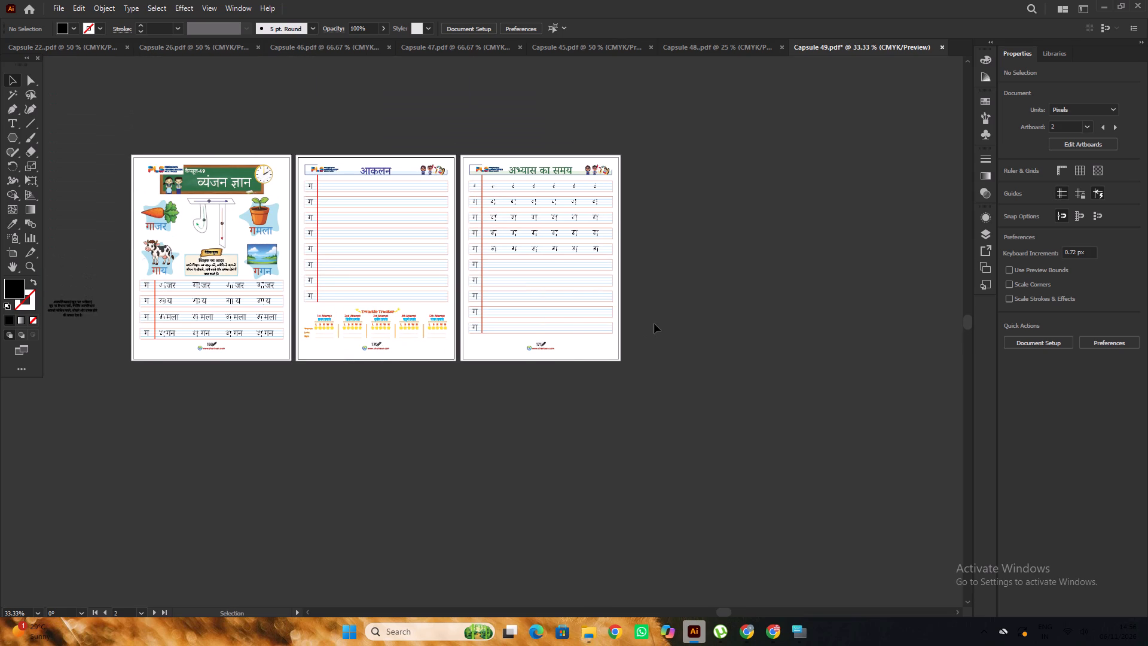
scroll(304, 229, down, 3)
alt+scroll(151, 294, up, 2)
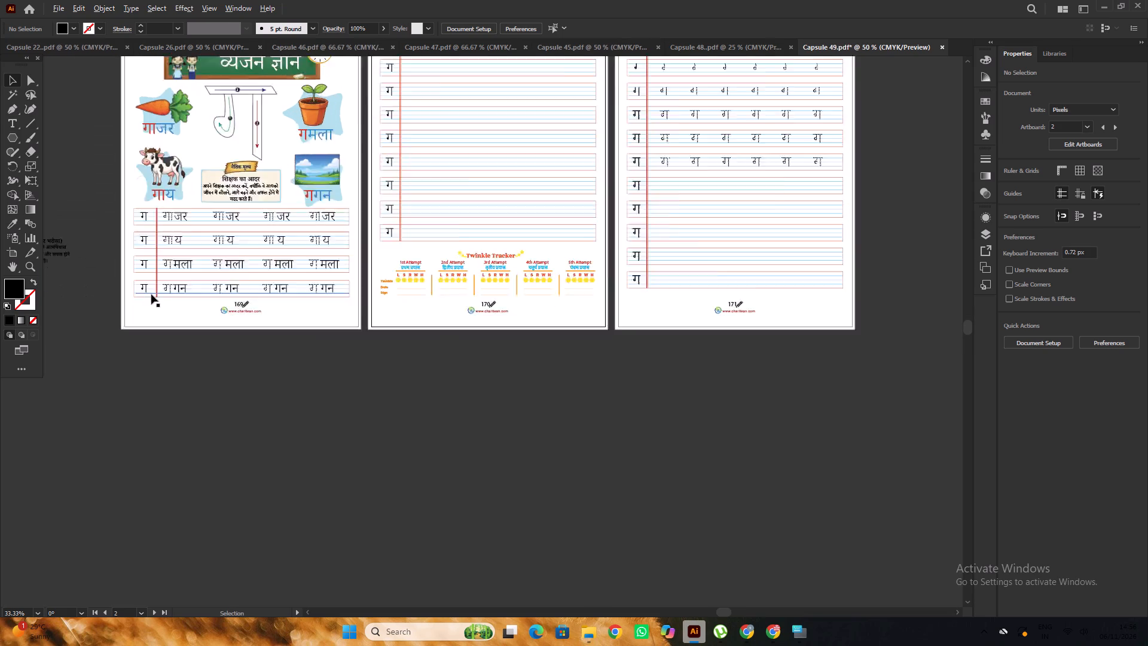
scroll(196, 287, up, 3)
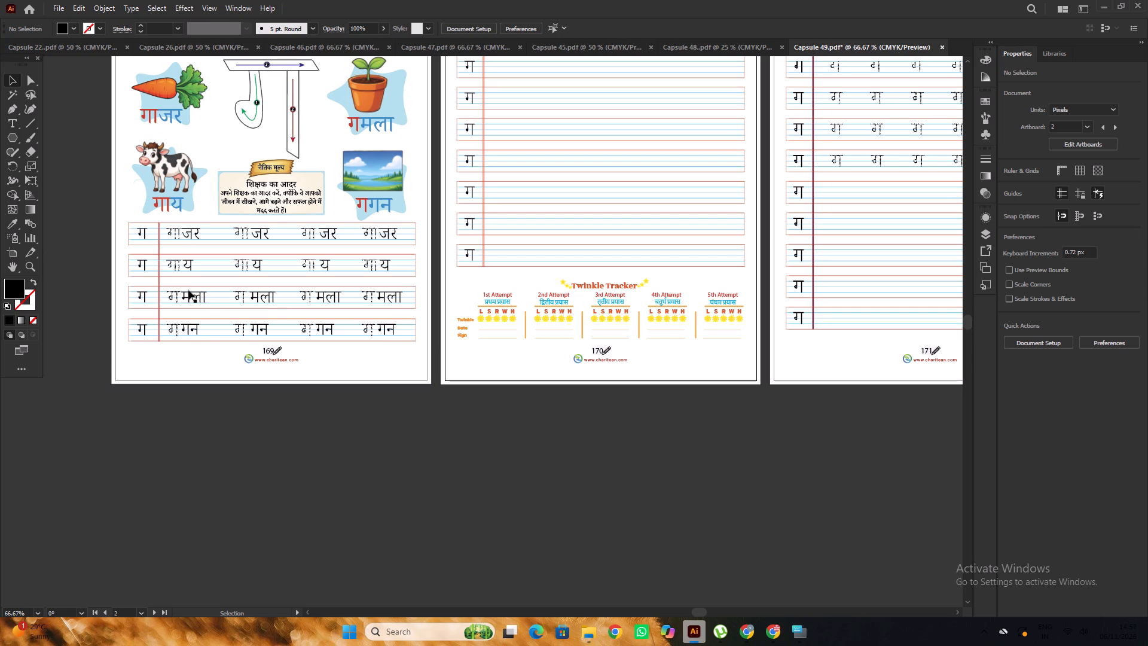
alt+scroll(295, 303, down, 1)
scroll(295, 303, up, 7)
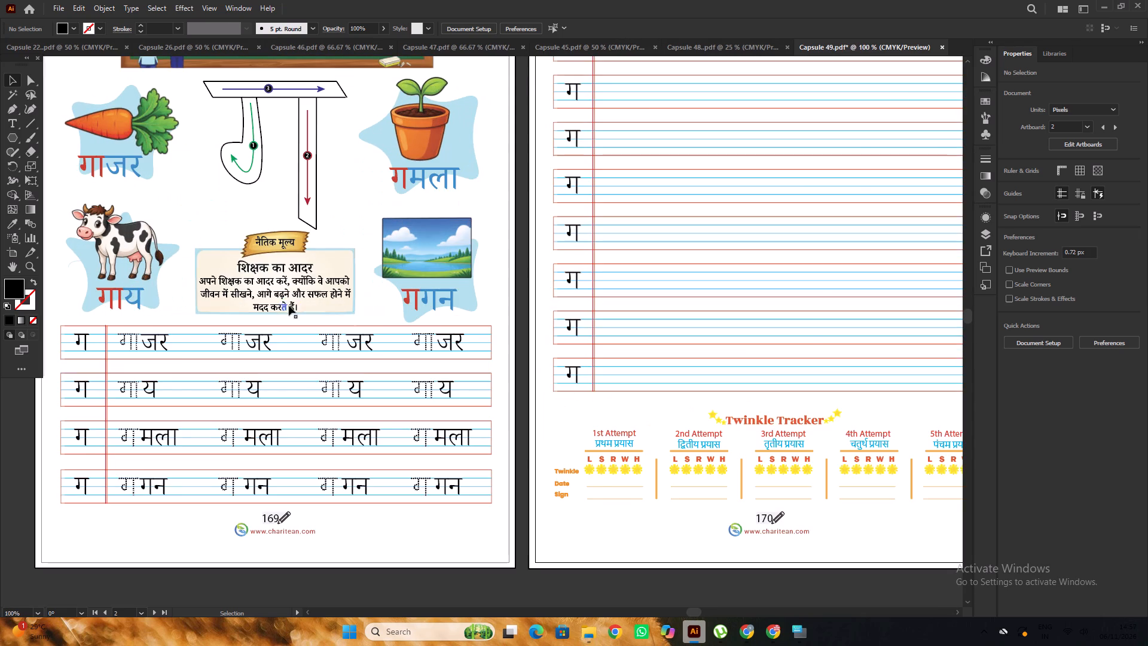
alt+scroll(328, 307, down, 1)
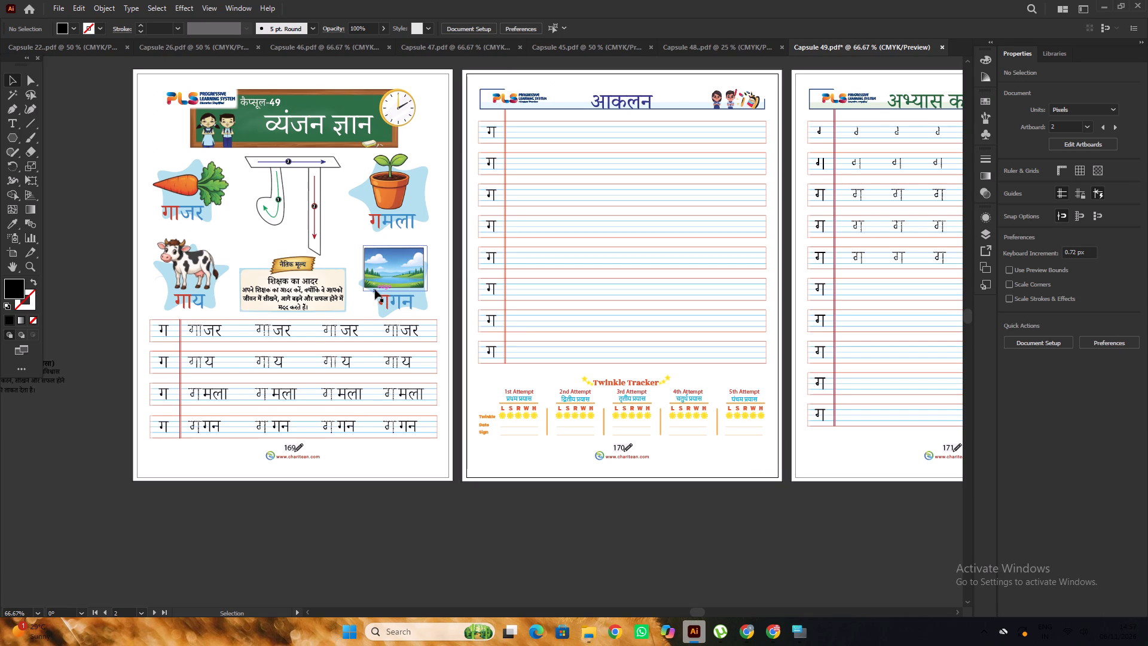
scroll(375, 287, up, 1)
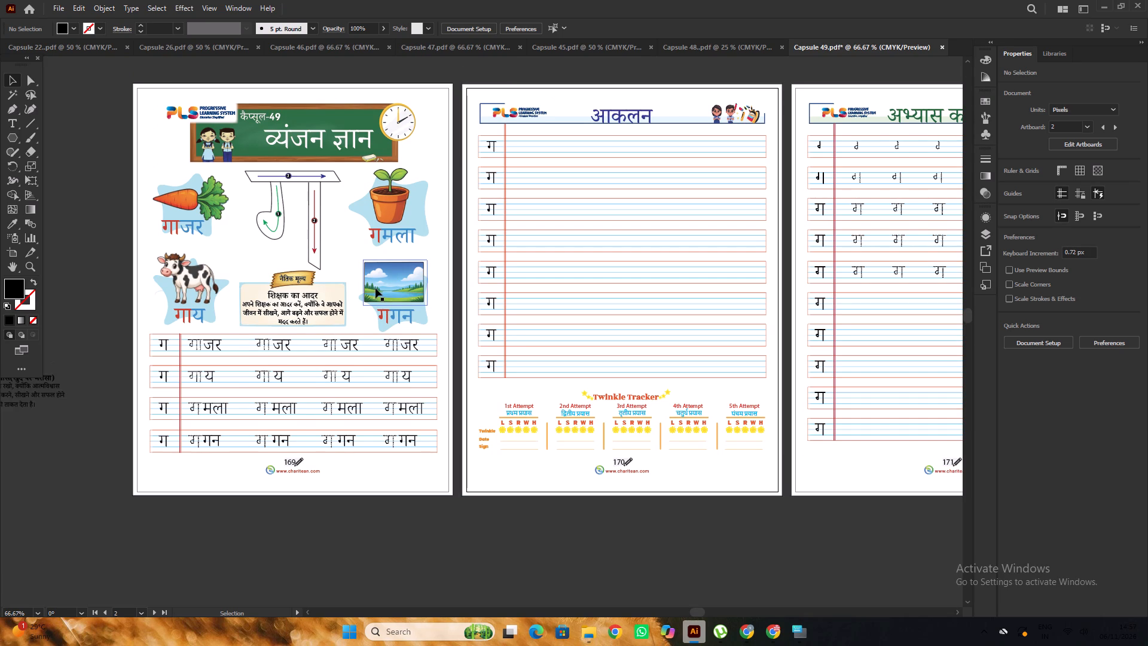
scroll(375, 290, down, 3)
scroll(448, 359, up, 3)
middle_drag(632, 471, 391, 431)
scroll(468, 444, down, 3)
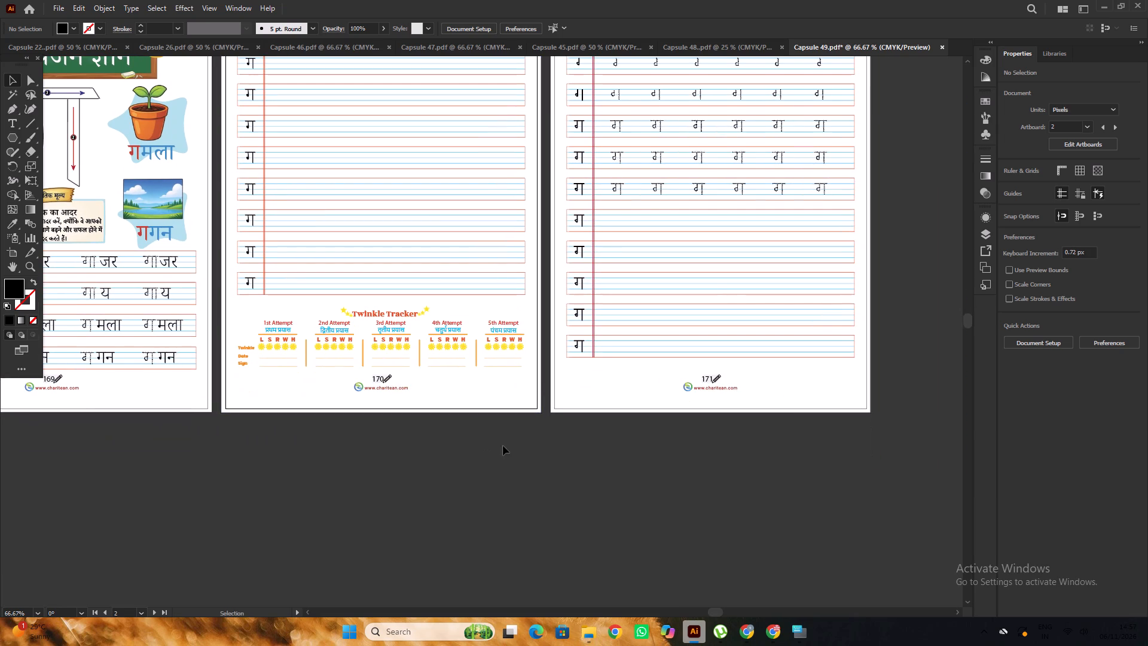
middle_drag(502, 446, 523, 463)
scroll(525, 463, up, 3)
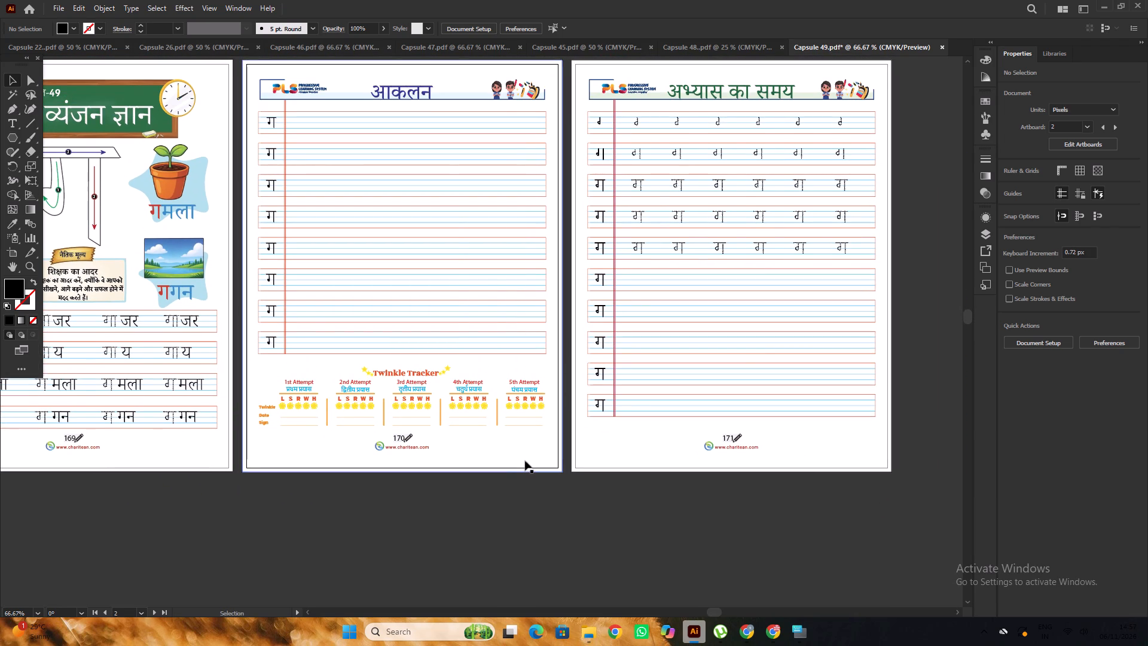
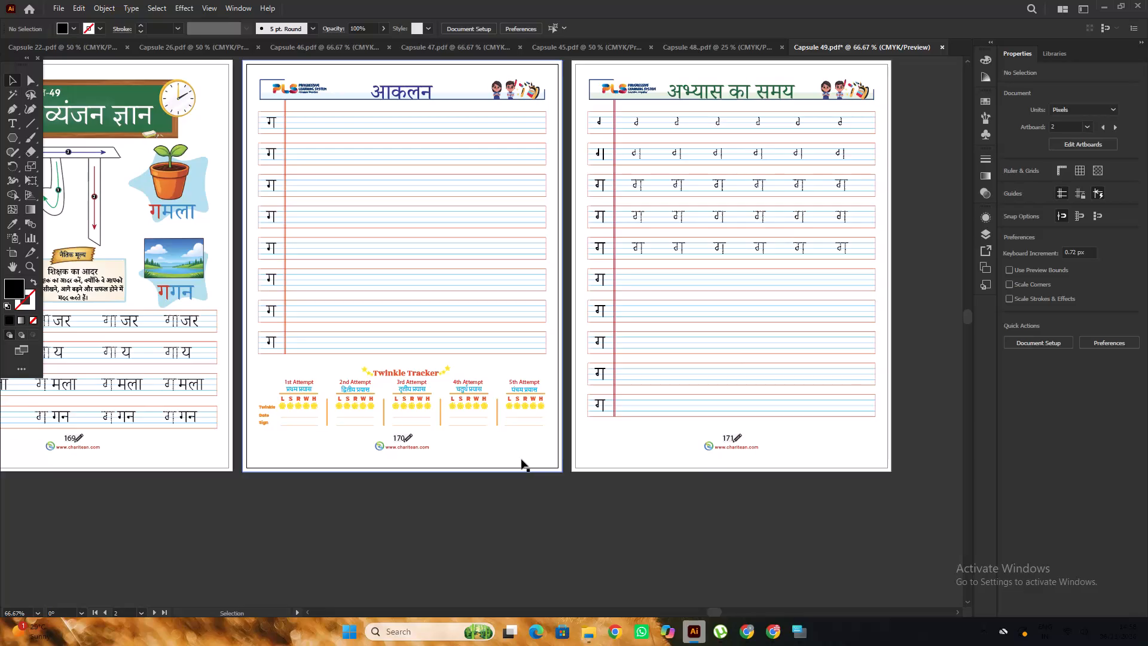
Change the font of page number 169 in its footer to Sassoon Primary.
scroll(750, 440, down, 3)
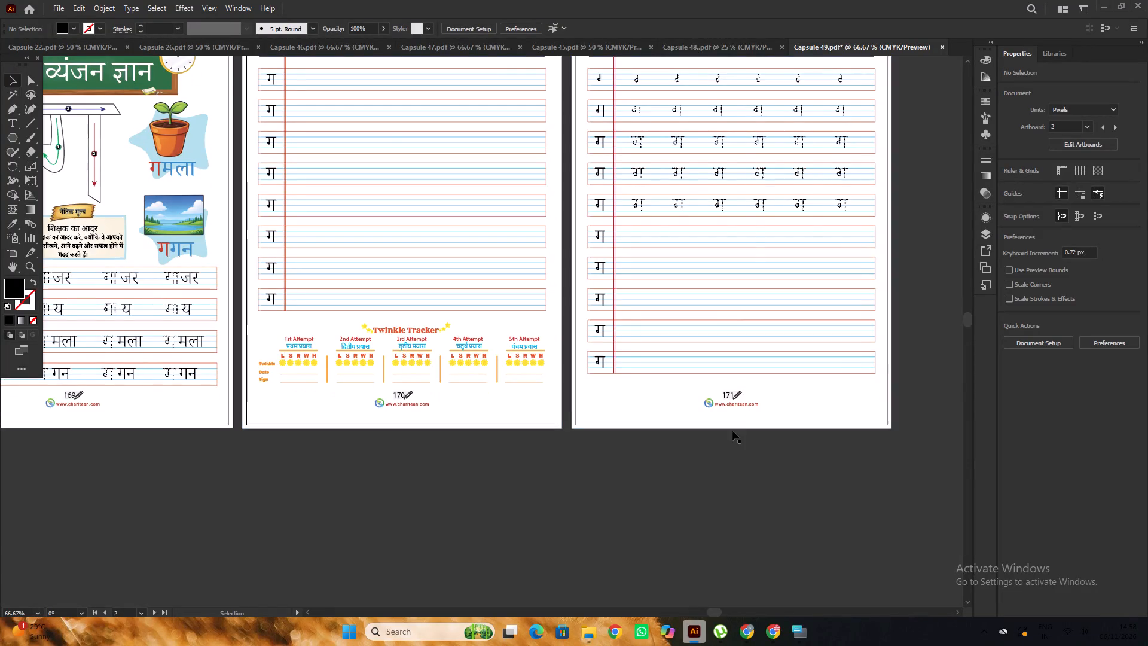
scroll(732, 431, down, 2)
alt+scroll(463, 418, up, 3)
alt+scroll(332, 408, up, 3)
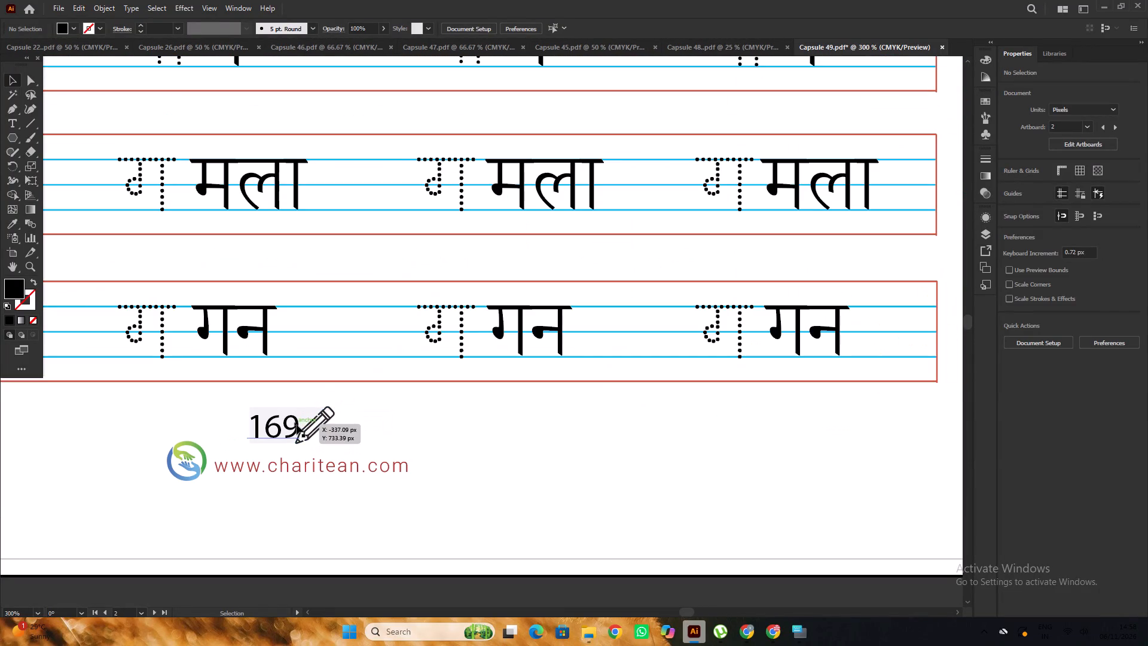
key(t)
drag(292, 423, 242, 431)
alt+scroll(376, 407, down, 3)
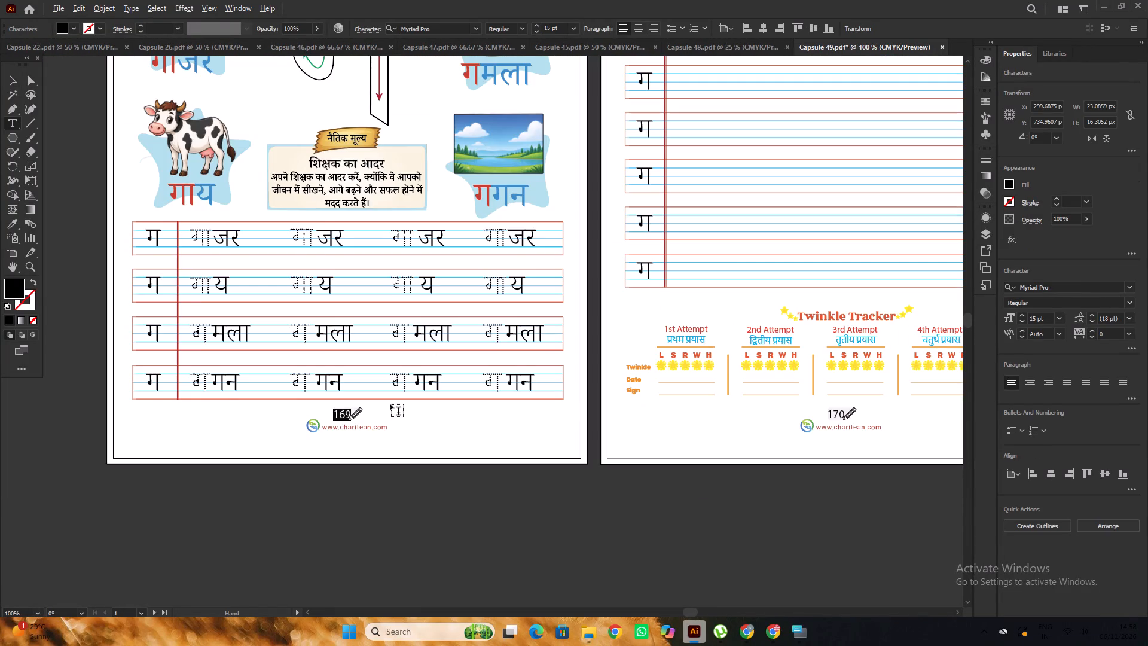
scroll(388, 404, up, 10)
alt+scroll(388, 404, down, 1)
scroll(388, 404, down, 2)
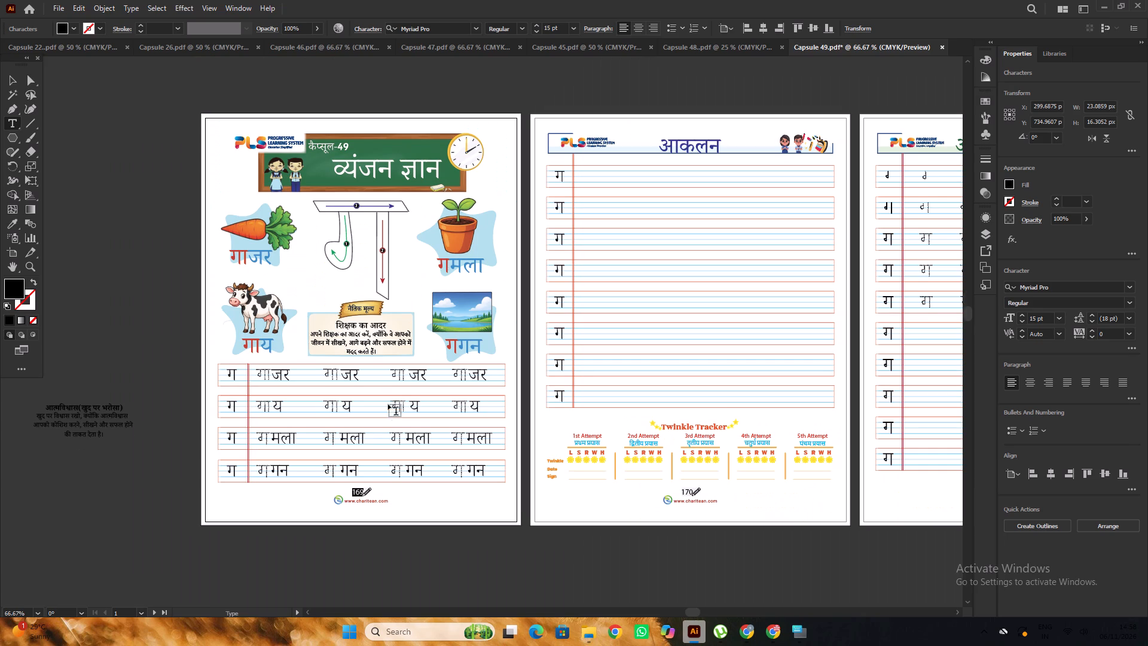
scroll(388, 404, down, 3)
alt+scroll(385, 406, up, 2)
click(1067, 285)
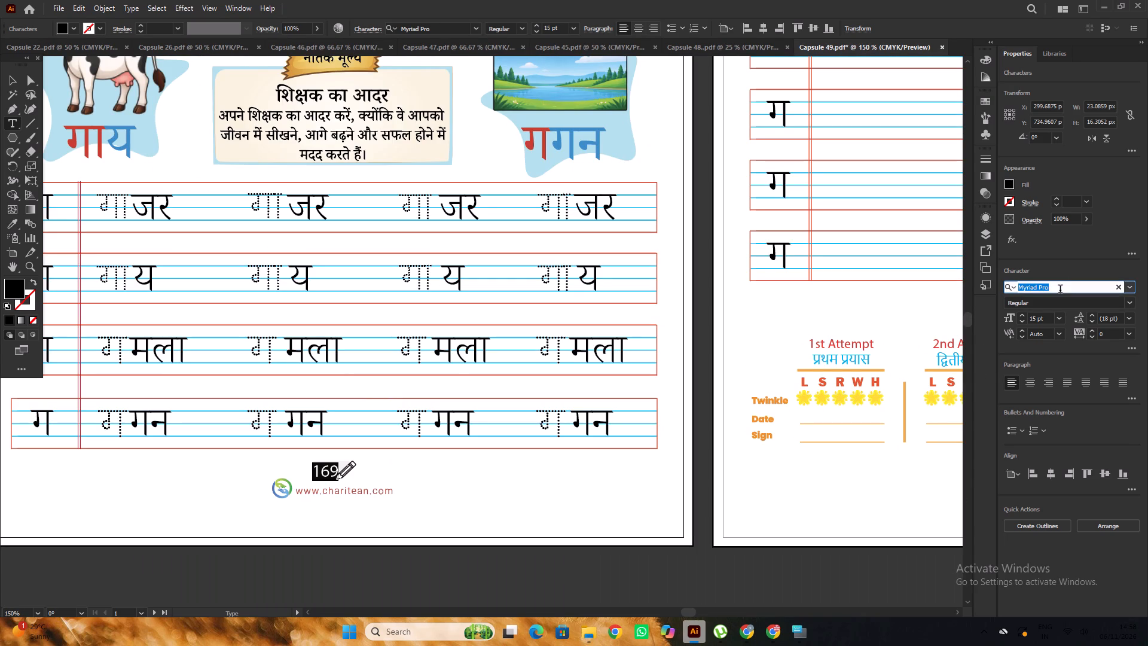
key(n)
key(BackSpace)
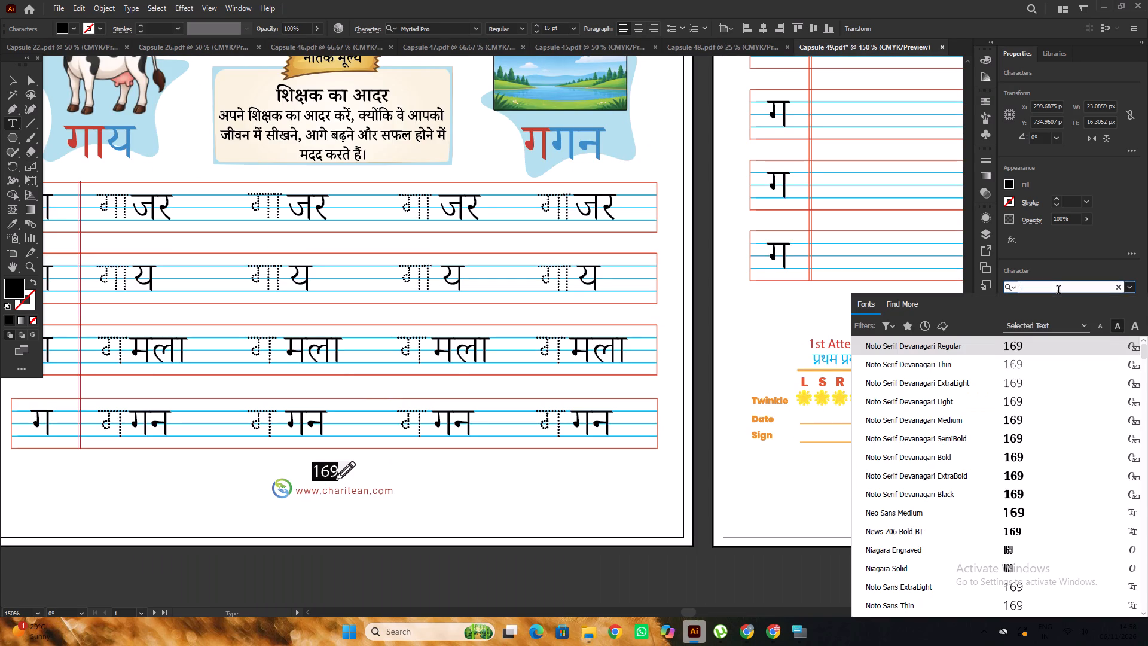
text(sas)
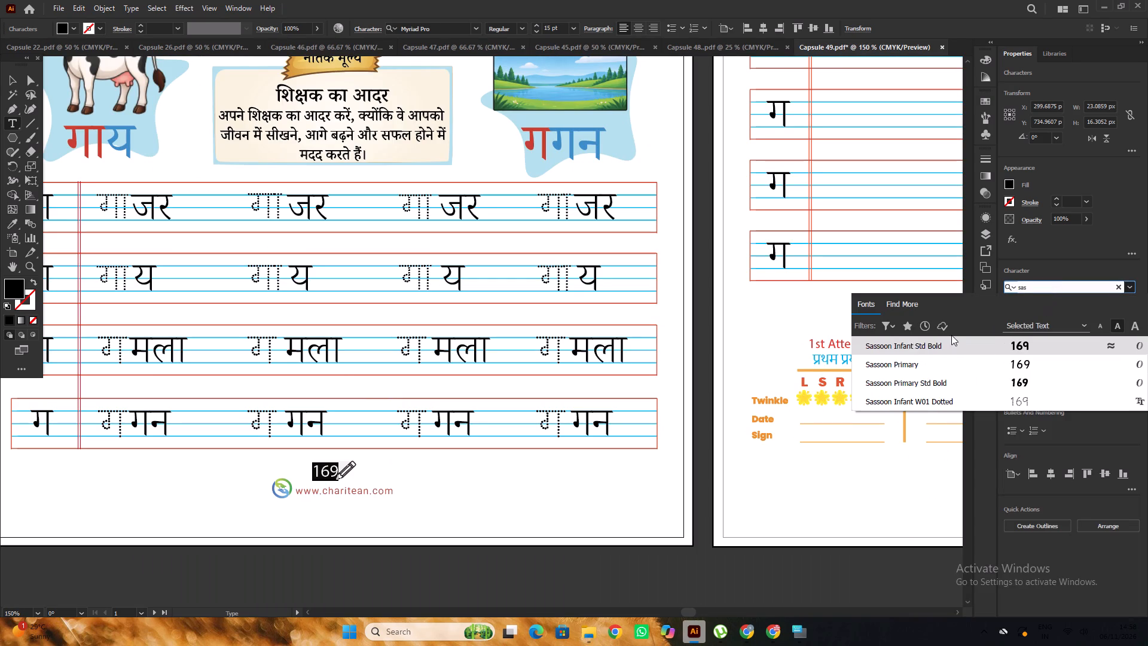
click(942, 362)
Shift page number 169 about 2.7 px left, away from the footer's pencil drawing.
alt+scroll(459, 316, down, 2)
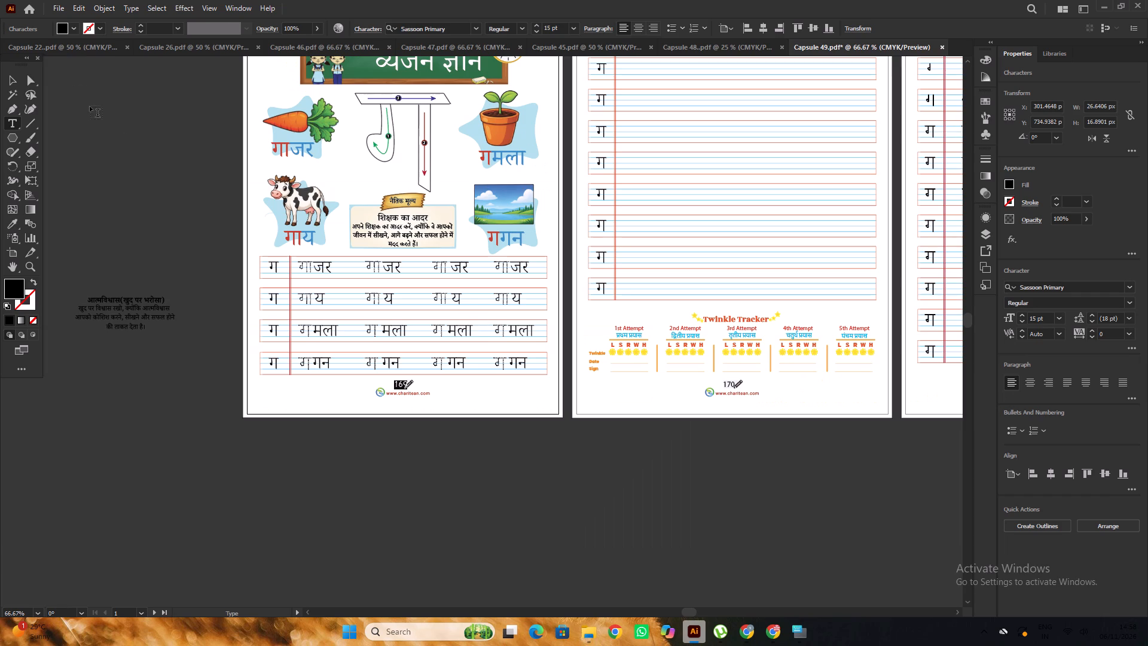
click(11, 87)
scroll(456, 291, down, 5)
alt+scroll(439, 313, up, 4)
alt+scroll(277, 306, up, 2)
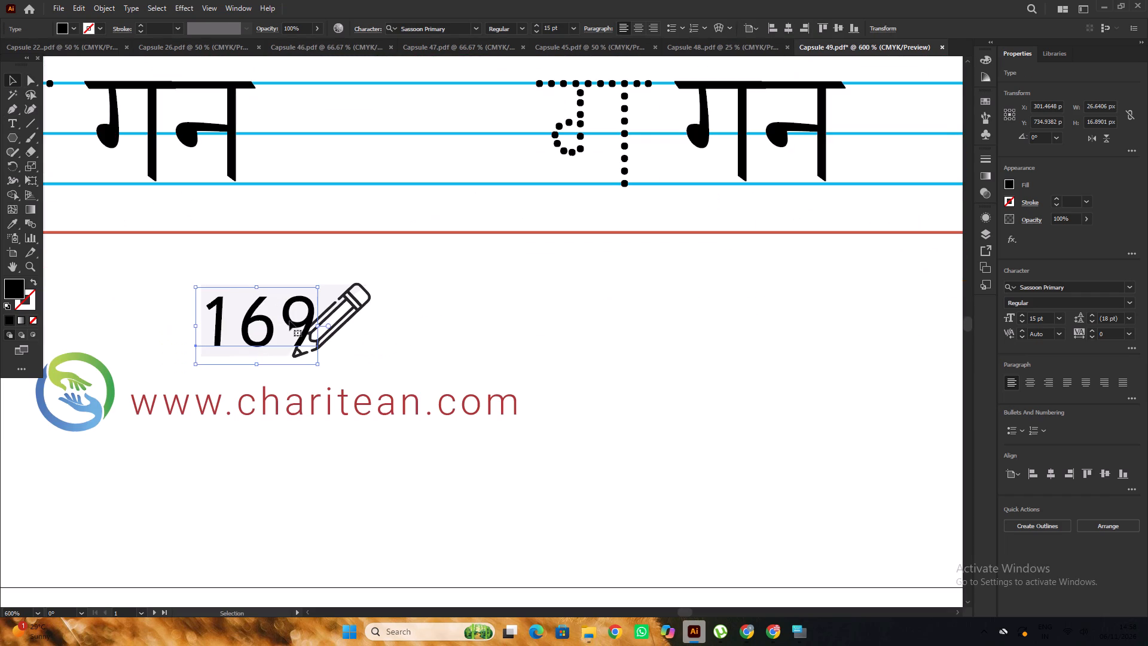
drag(291, 321, 278, 320)
alt+scroll(245, 304, down, 5)
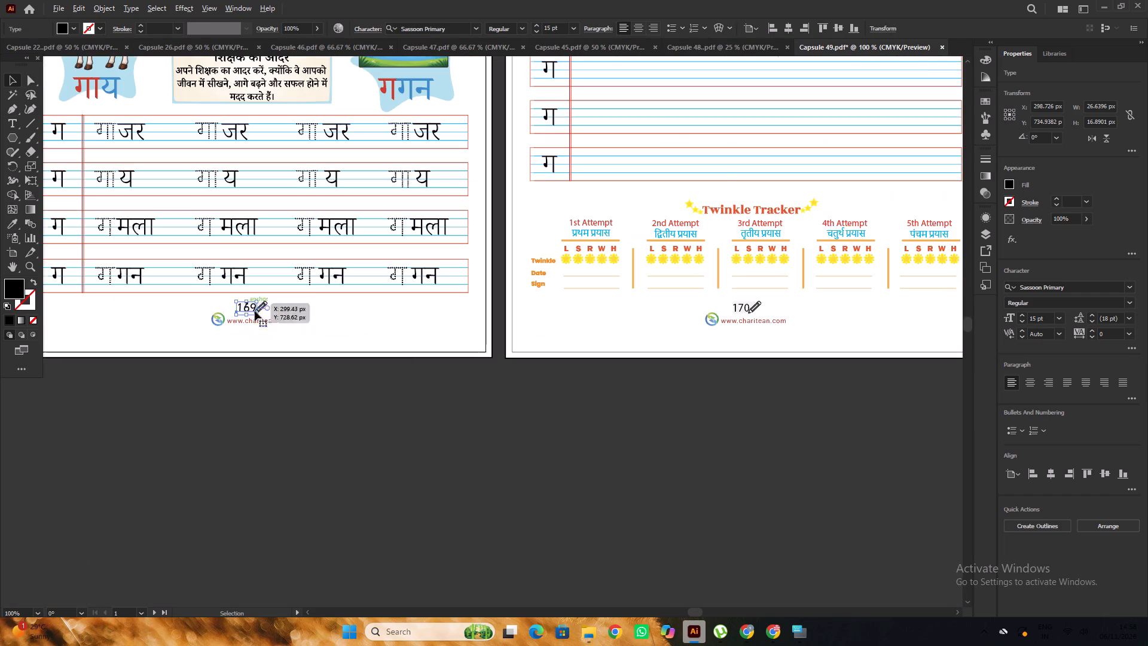
click(665, 412)
Change the font of page number 170 below the Twinkle Tracker to Sassoon Primary.
key(space)
drag(808, 399, 610, 415)
alt+scroll(566, 337, up, 6)
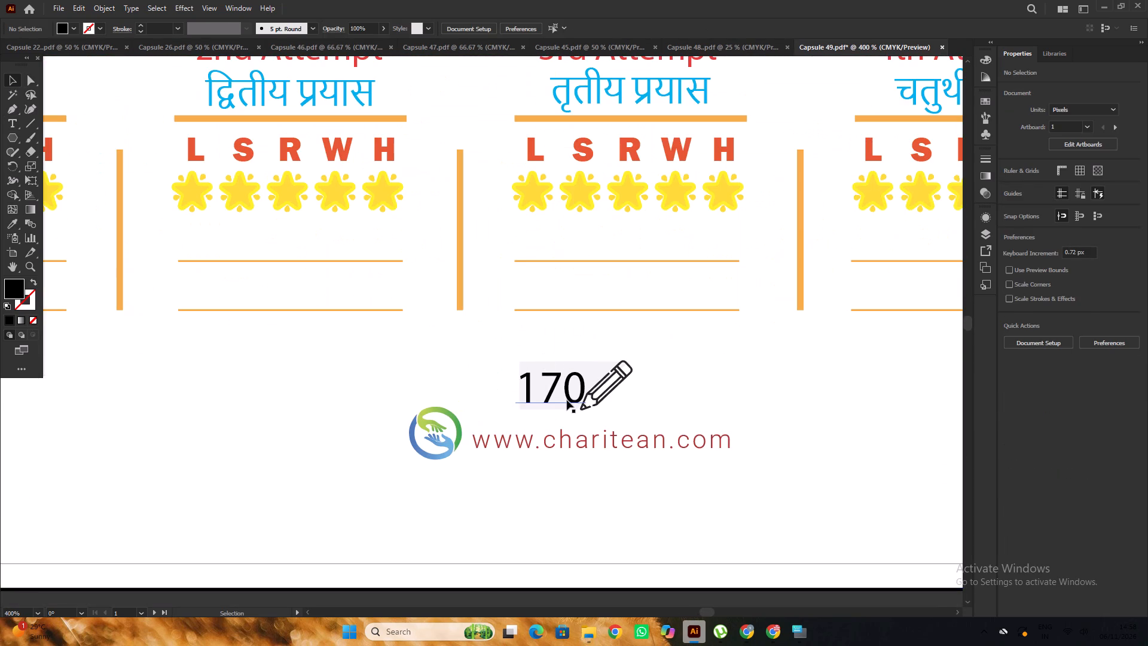
key(t)
drag(580, 394, 494, 402)
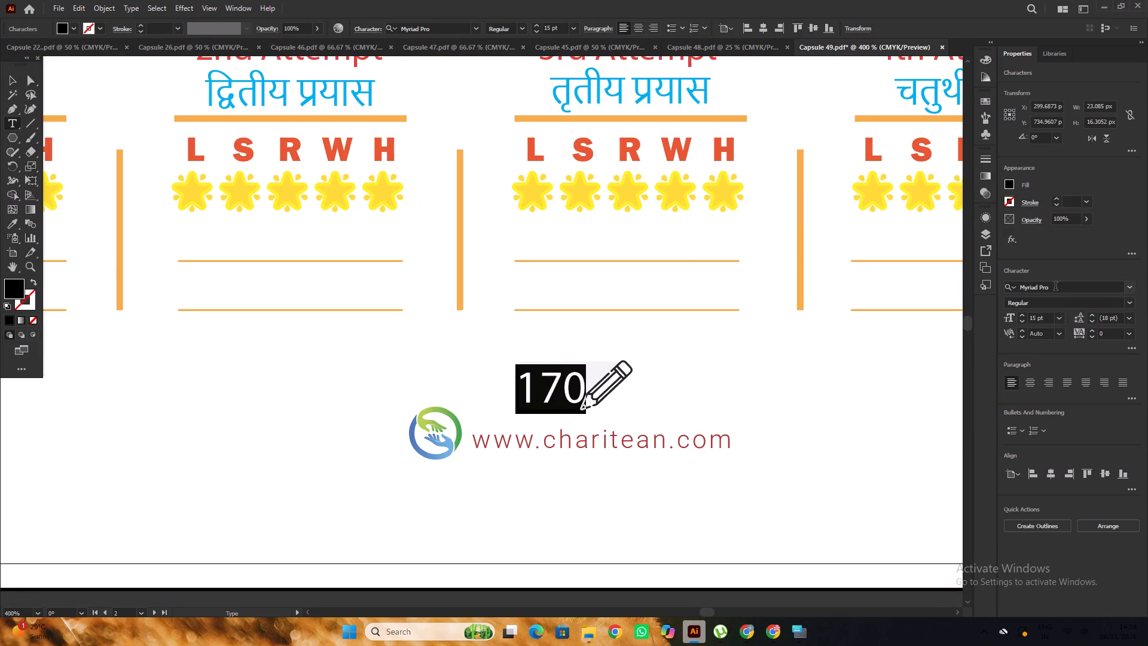
click(1055, 285)
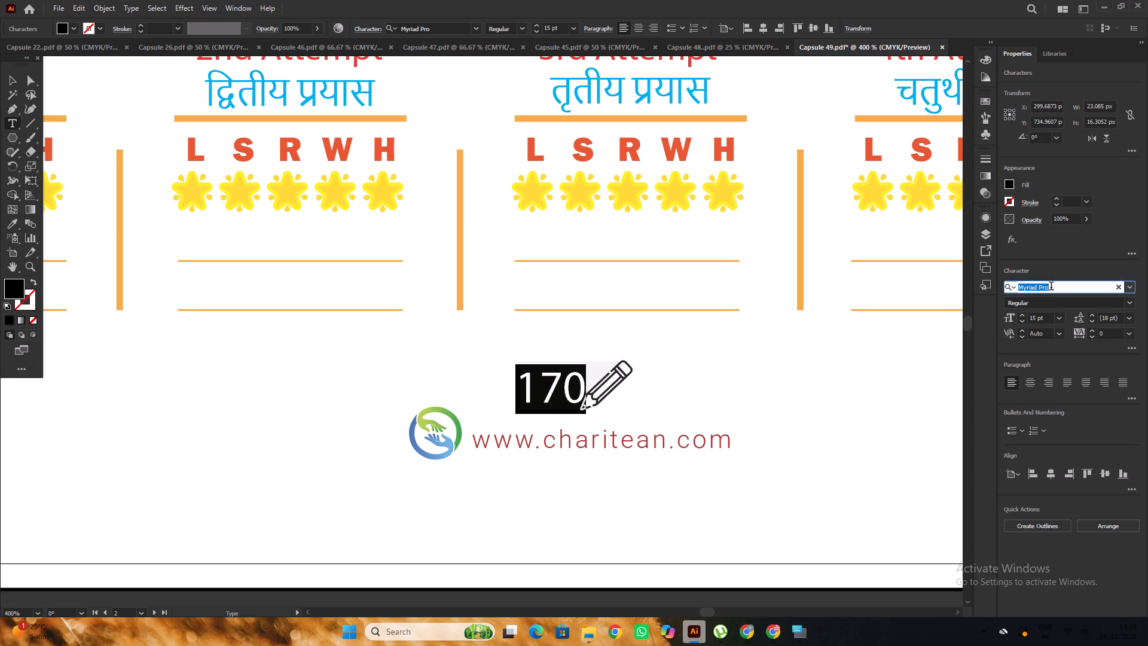
text(sas)
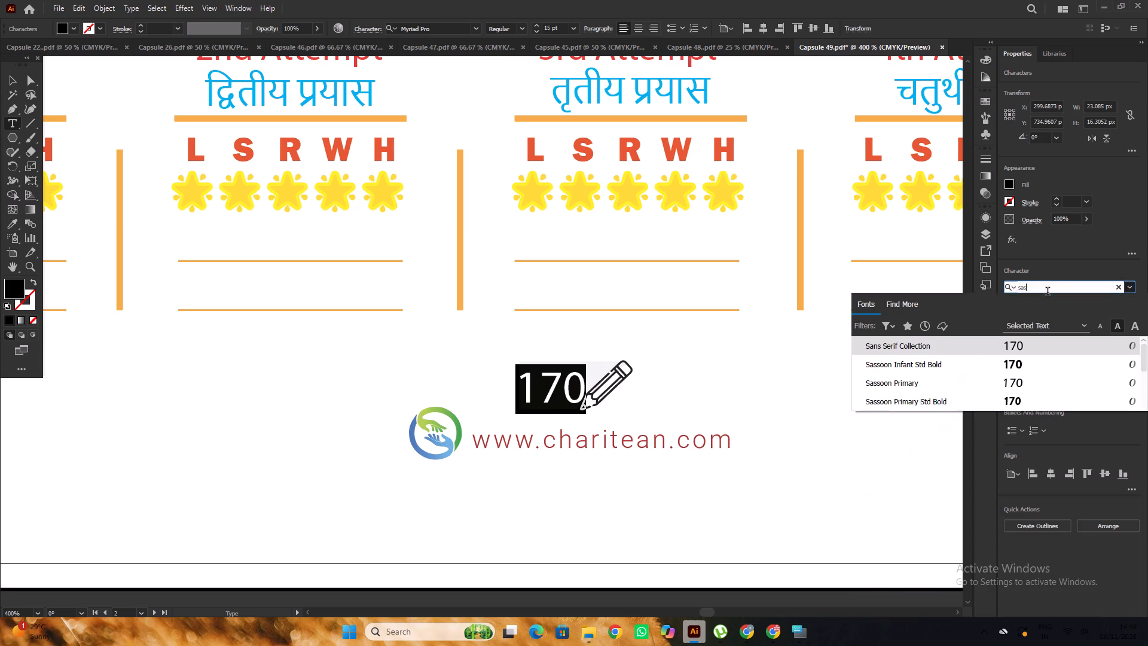
click(951, 363)
Shift page number 170 about 4.8 px left along its baseline so it clears the pencil drawing.
alt+scroll(525, 289, down, 2)
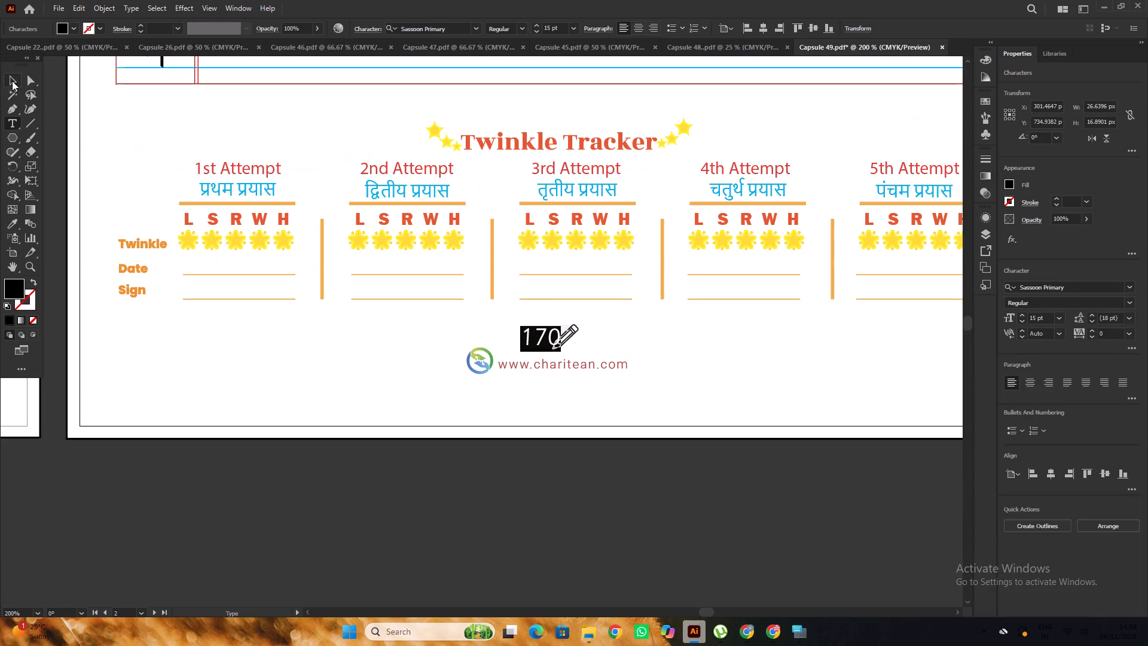
click(11, 80)
scroll(549, 340, up, 4)
drag(548, 362, 529, 364)
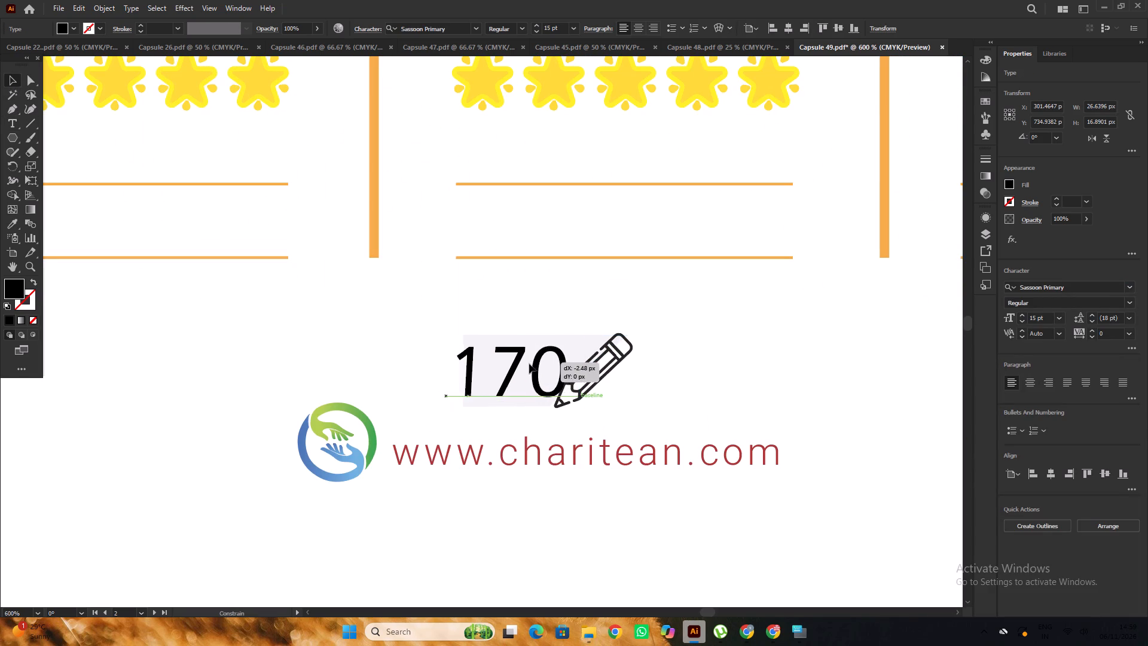
drag(529, 364, 526, 363)
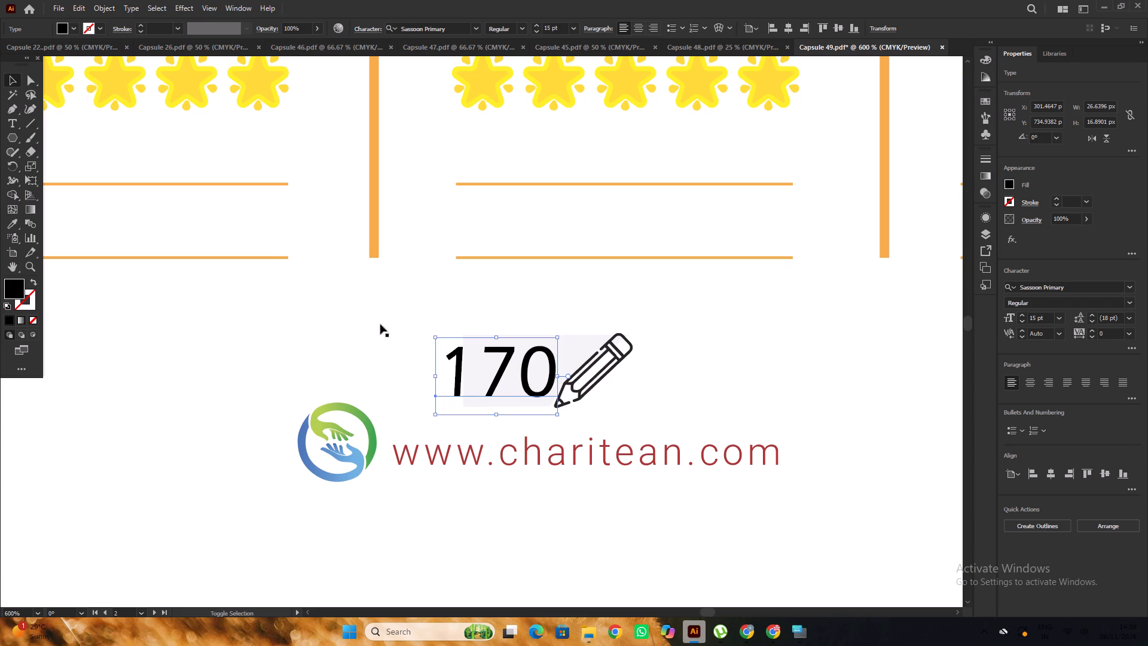
alt+scroll(245, 283, down, 3)
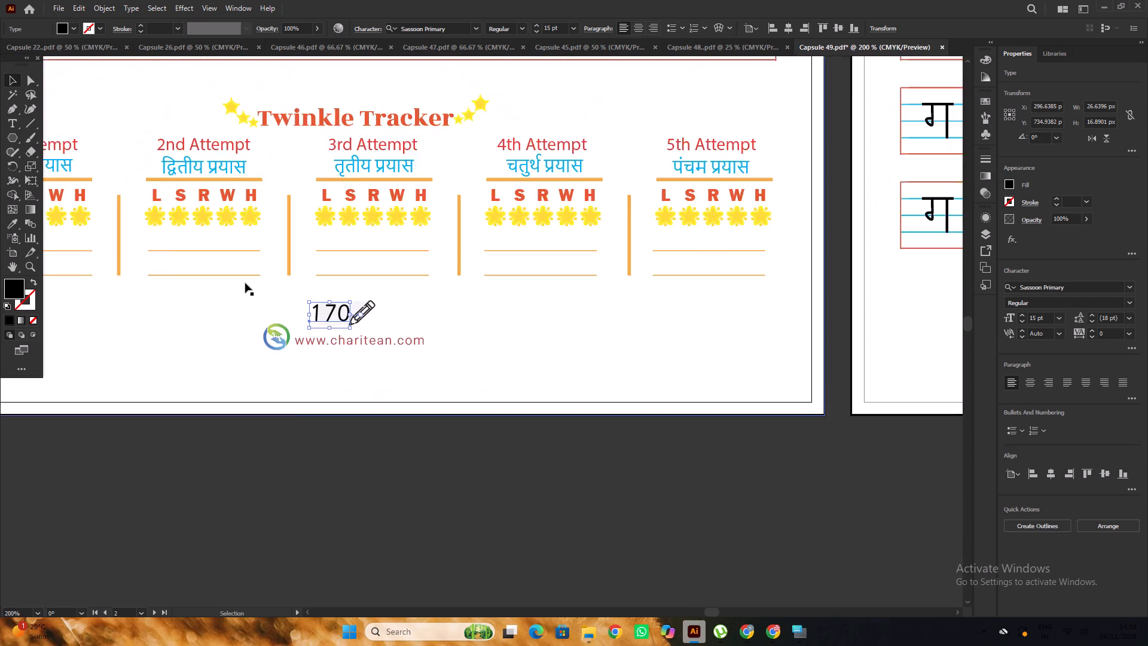
alt+scroll(245, 283, down, 4)
click(494, 414)
Change the font of page number 171 in the practice page's footer to Sassoon Primary.
key(space)
drag(582, 391, 593, 432)
alt+scroll(529, 348, up, 4)
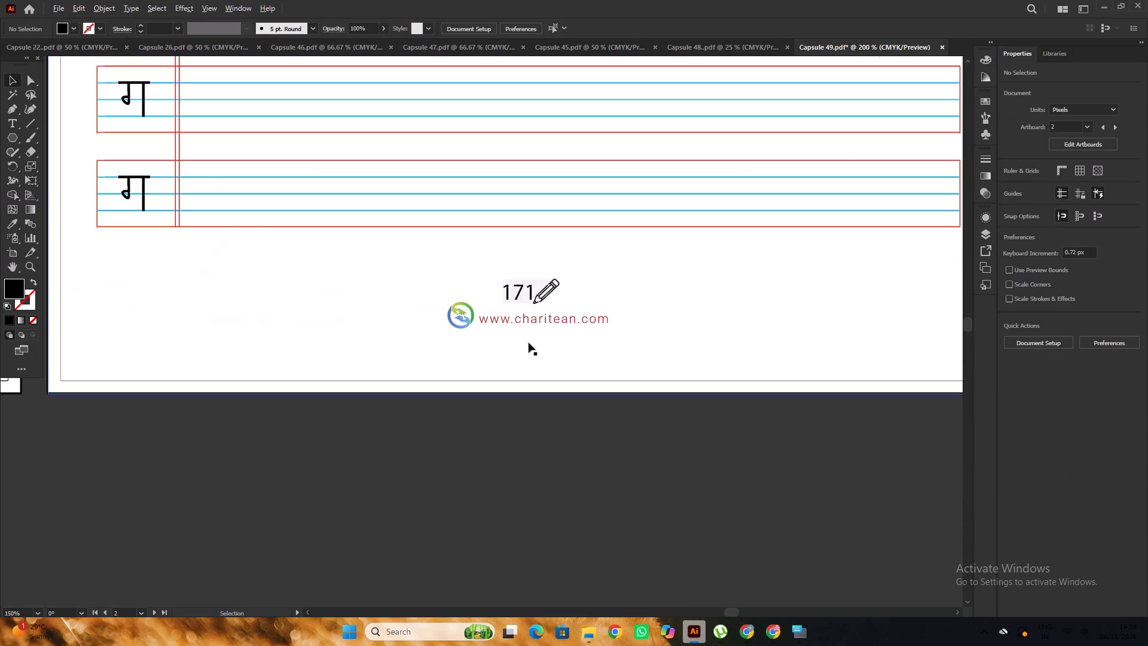
alt+scroll(529, 343, up, 5)
key(t)
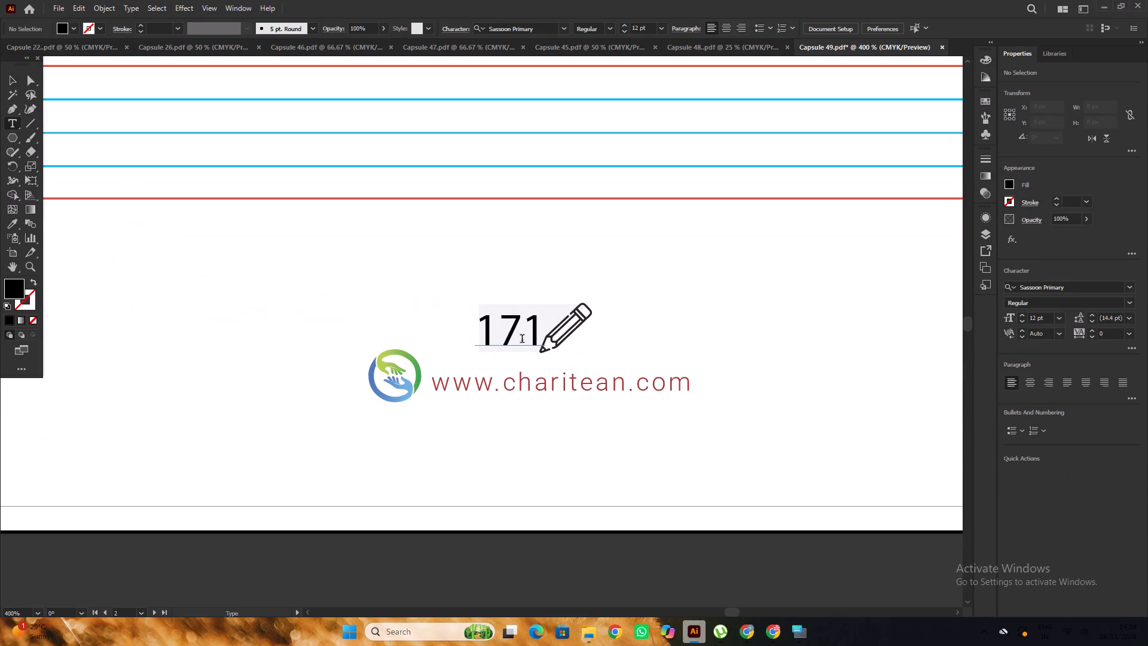
drag(536, 323, 493, 333)
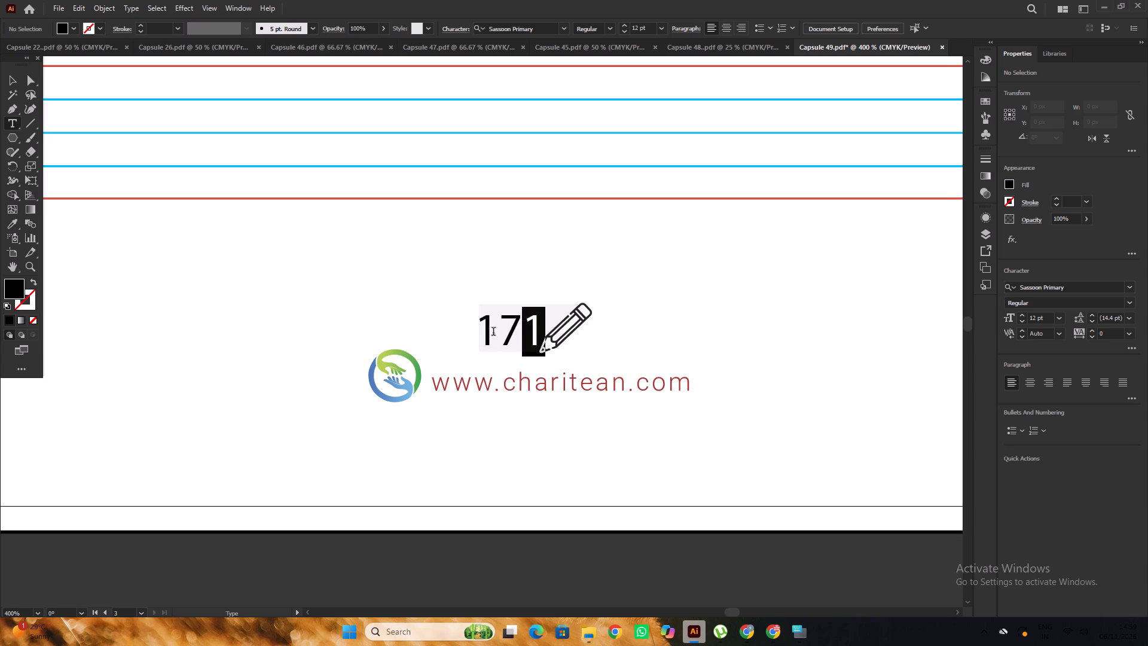
drag(493, 333, 485, 333)
click(1078, 290)
key(s)
key(a)
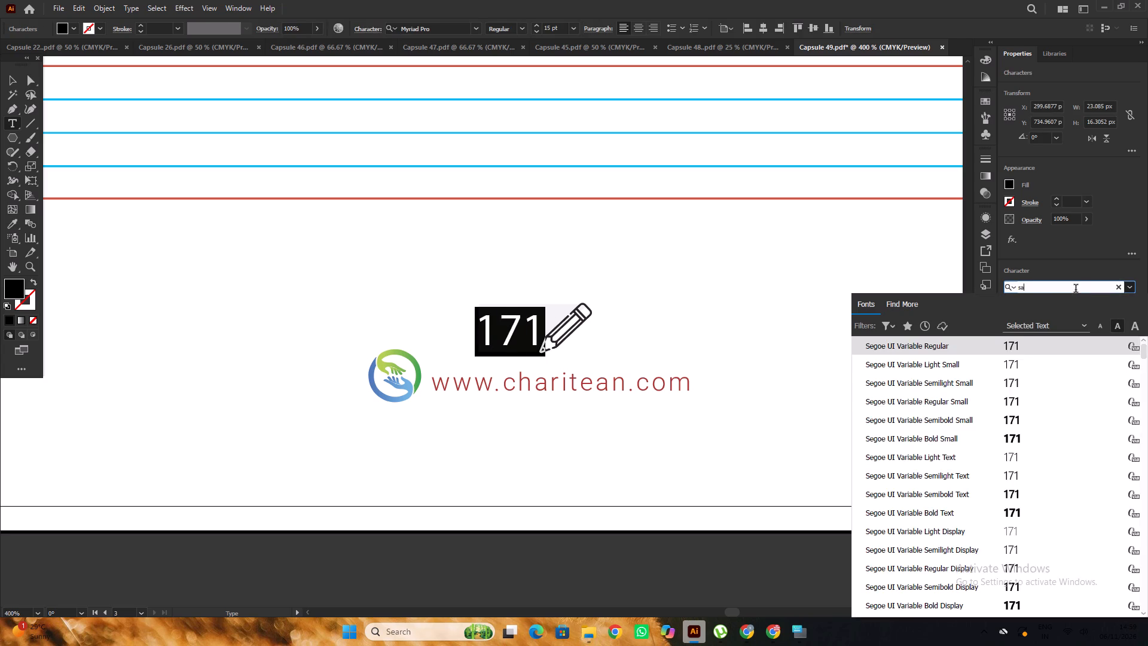
key(s)
click(932, 364)
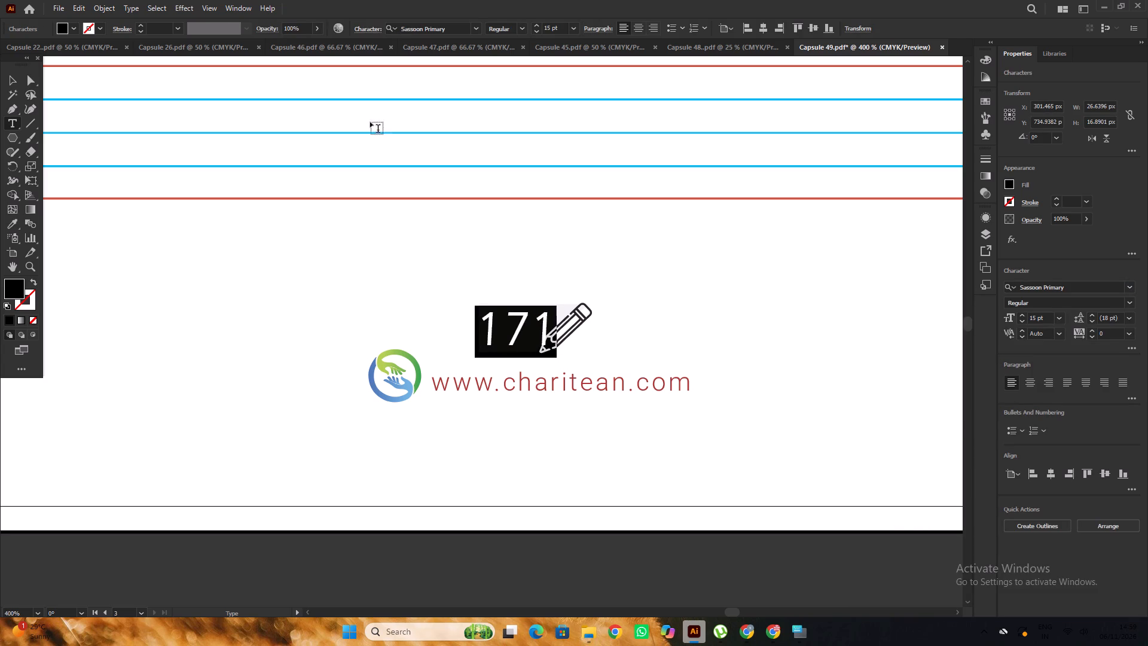
Shift page number 171 about 3.6 px left along its baseline so it clears the pencil drawing.
click(11, 80)
alt+scroll(539, 329, up, 3)
drag(539, 327, 506, 327)
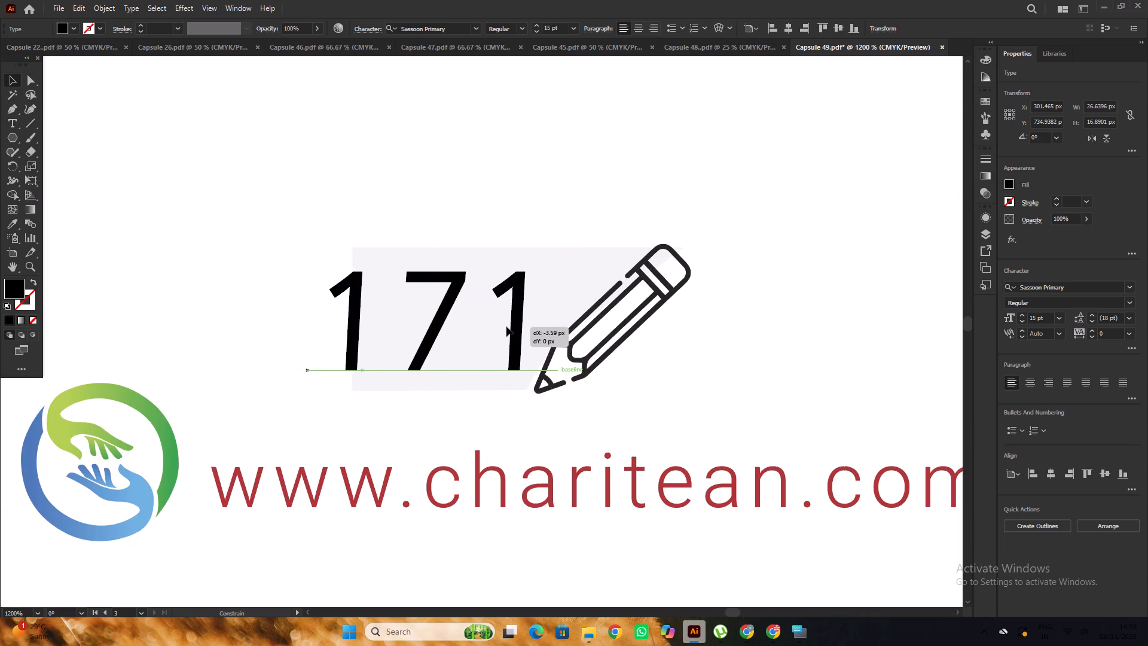
alt+scroll(505, 323, down, 7)
click(622, 419)
Examine the three Capsule 49 pages and their footer page numbers, both together and close up.
alt+scroll(626, 406, down, 4)
key(space)
drag(549, 425, 618, 446)
scroll(637, 377, up, 3)
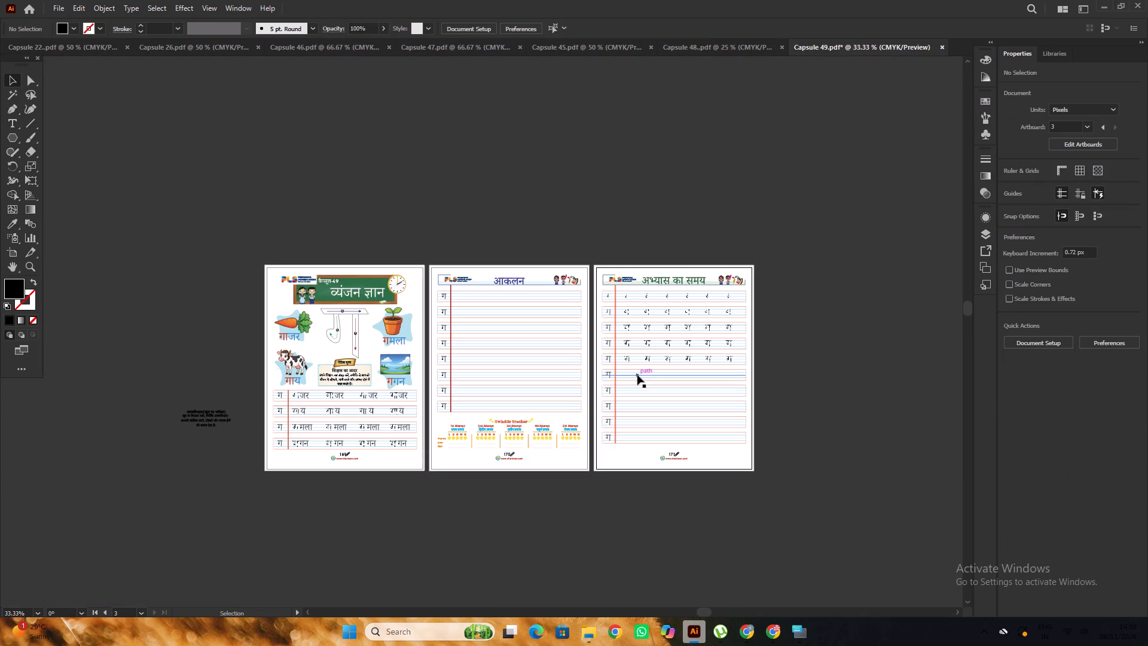
scroll(637, 375, down, 6)
scroll(638, 374, up, 3)
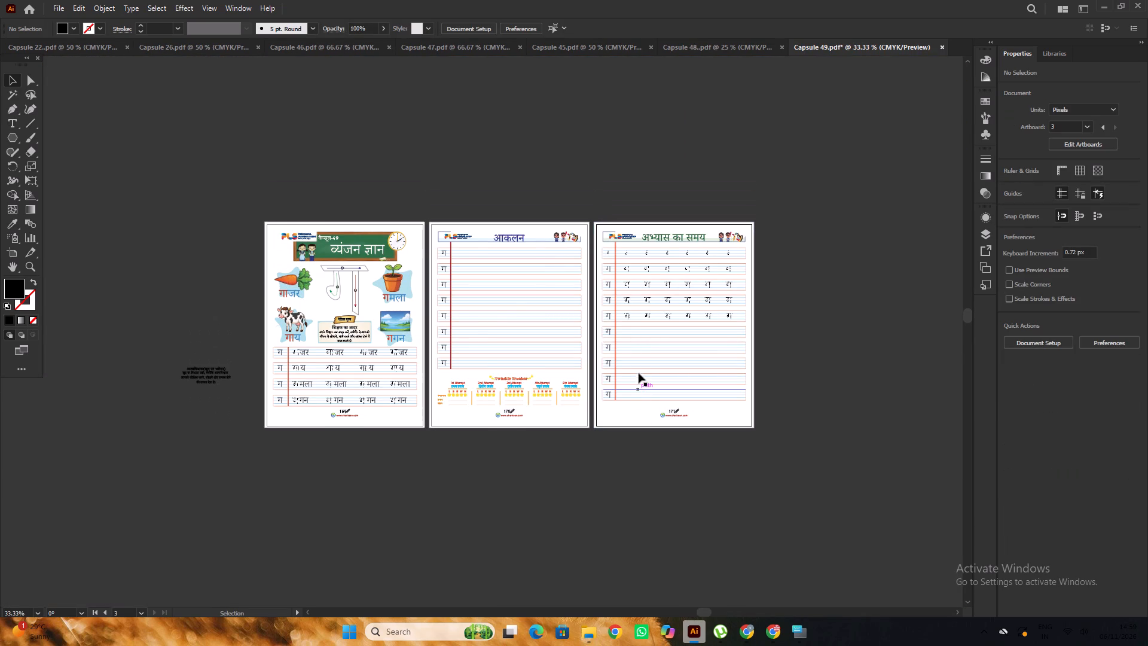
alt+scroll(459, 379, up, 4)
alt+scroll(524, 376, down, 4)
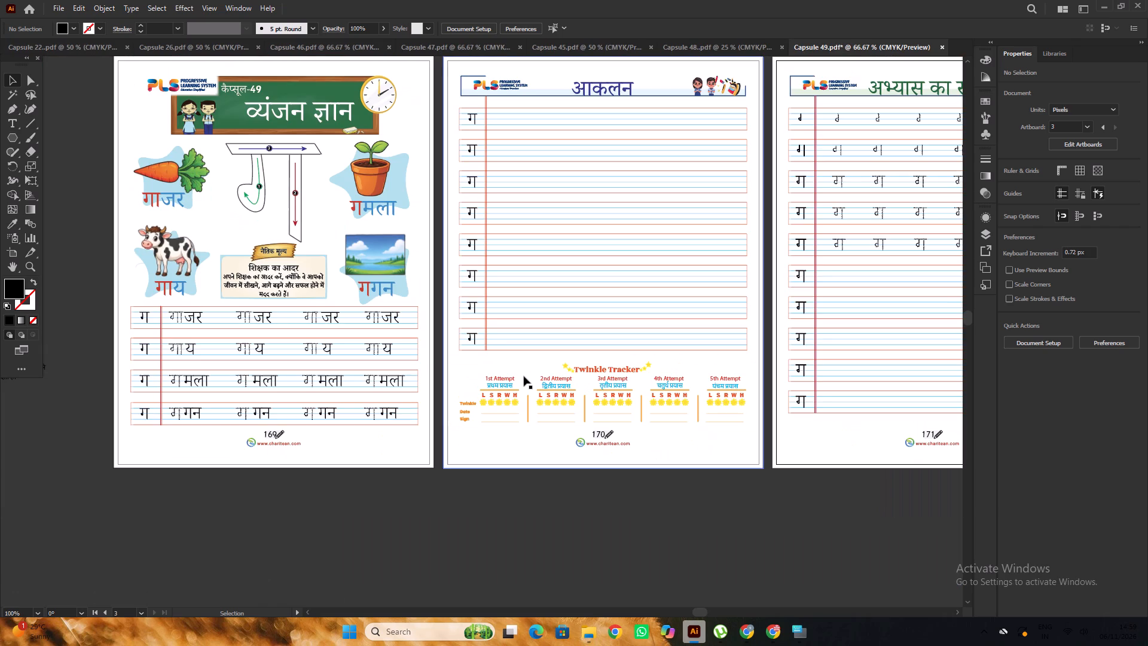
alt+scroll(477, 367, down, 2)
key(space)
key(space)
key(space)
key(space)
key(space)
key(space)
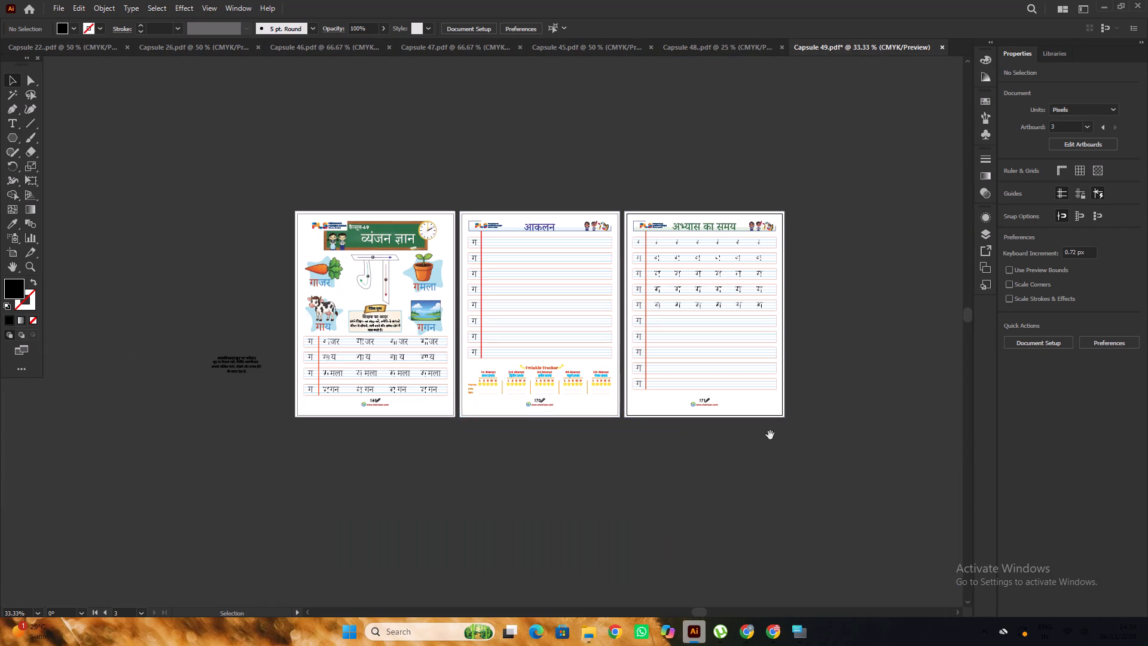
drag(688, 440, 672, 438)
alt+scroll(712, 418, up, 6)
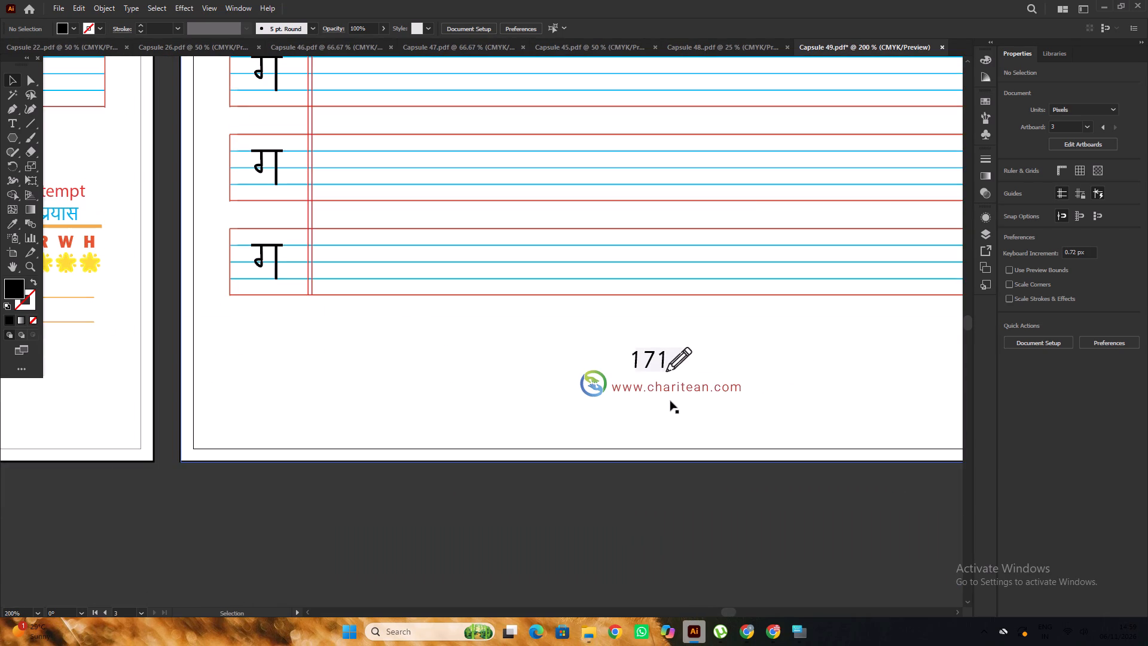
scroll(670, 401, down, 4)
click(682, 430)
scroll(681, 426, up, 2)
click(743, 414)
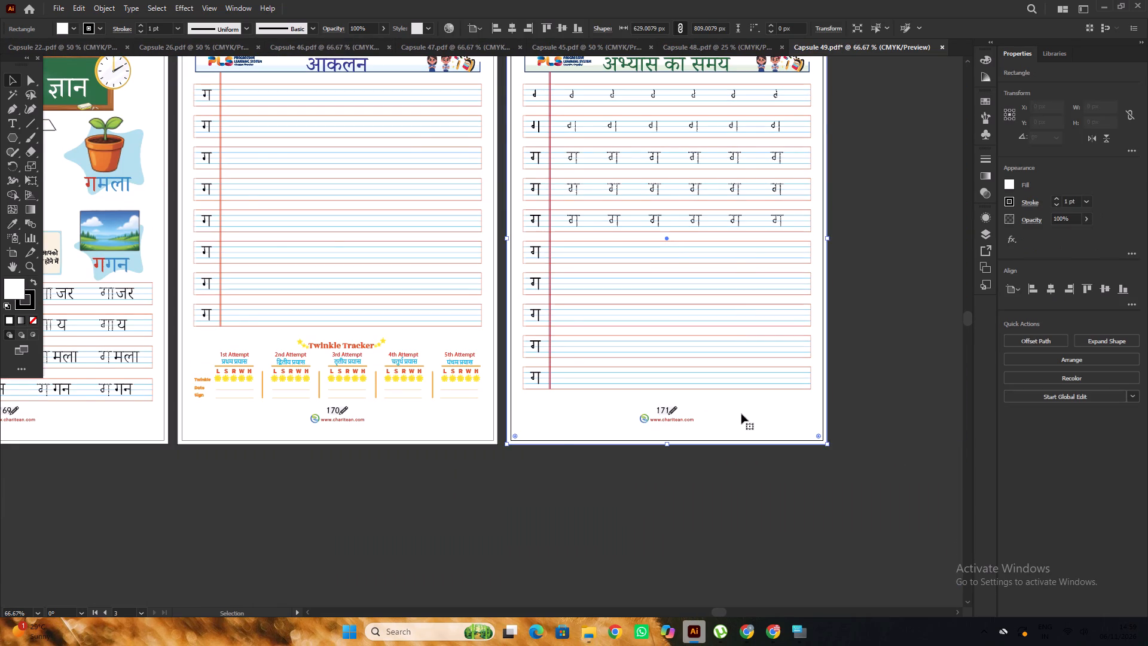
alt+scroll(741, 414, down, 1)
click(747, 495)
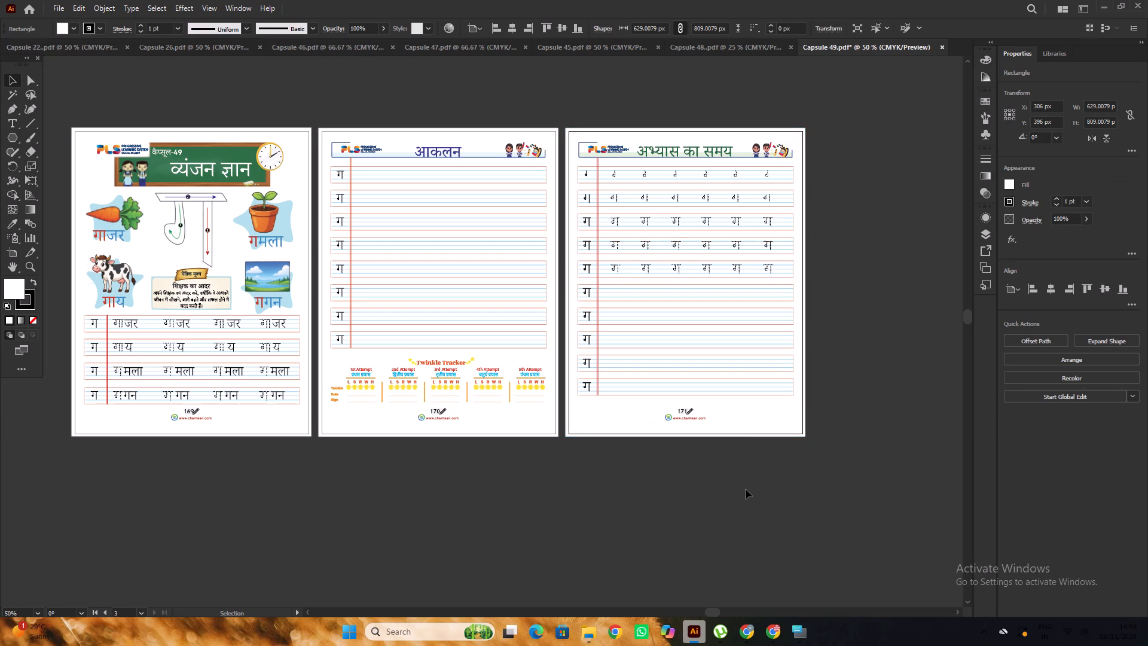
scroll(712, 448, down, 3)
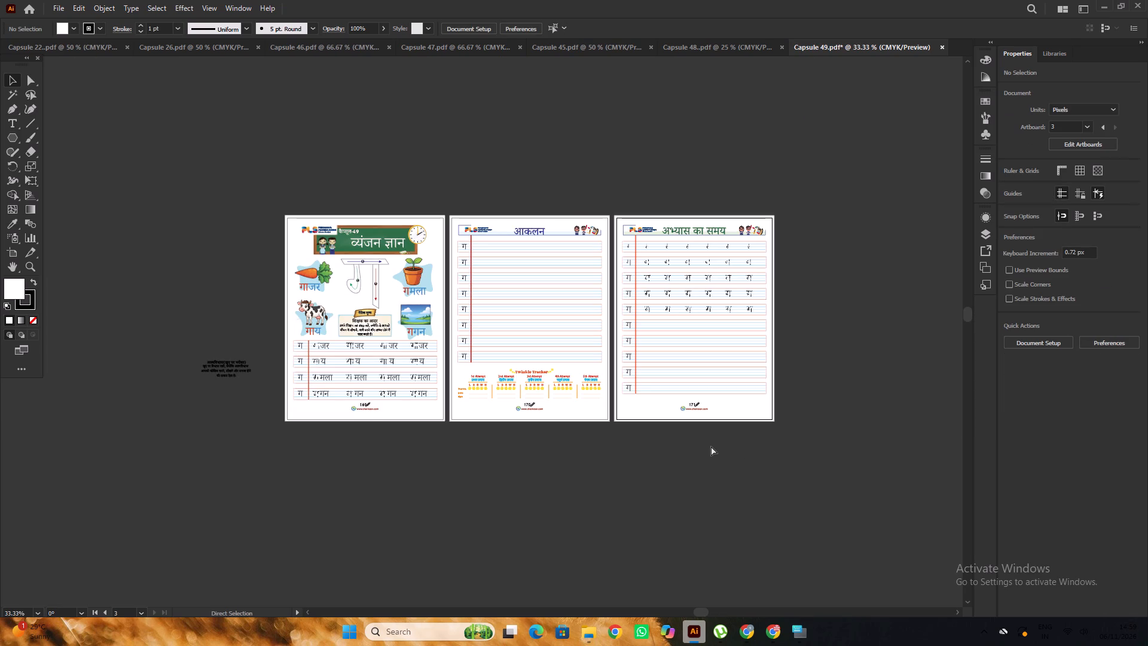
Save the Capsule 49 file.
key(ctrl+s)
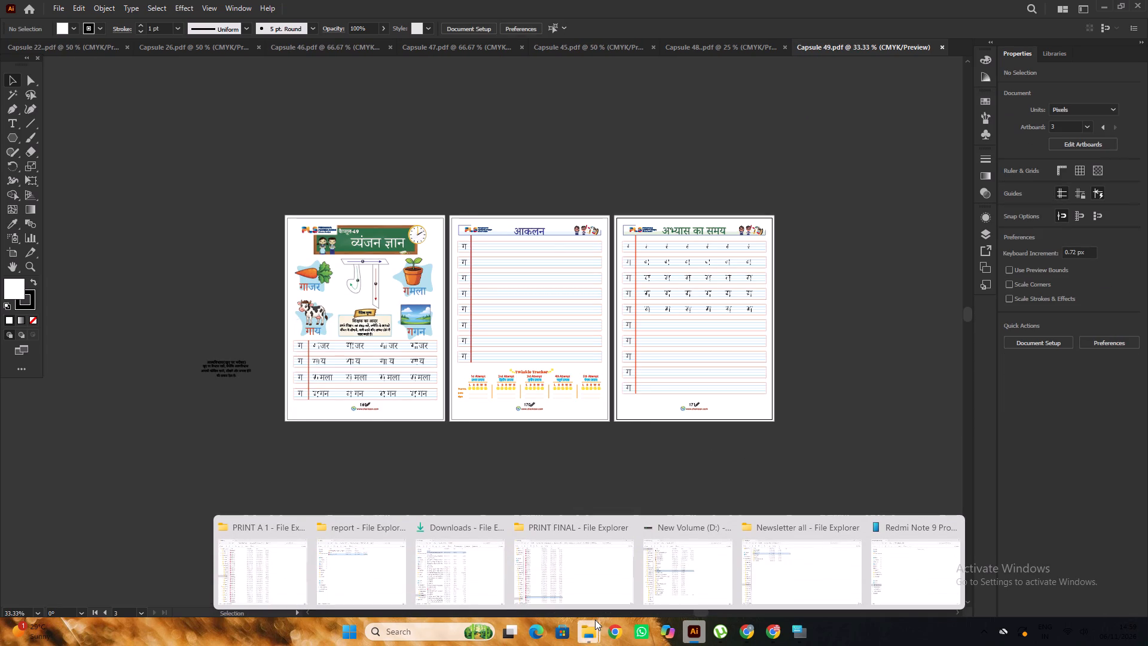
Switch to the PRINT A 1 folder in File Explorer and open the Capsule 49 PDF.
click(264, 556)
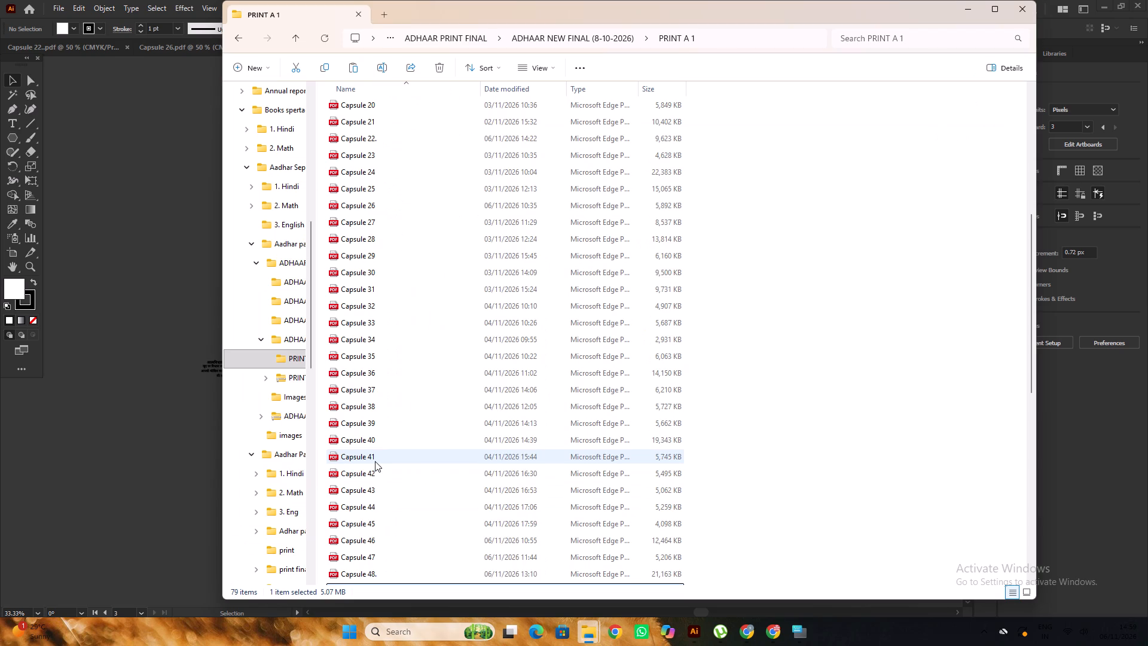
scroll(375, 461, down, 4)
double_click(390, 394)
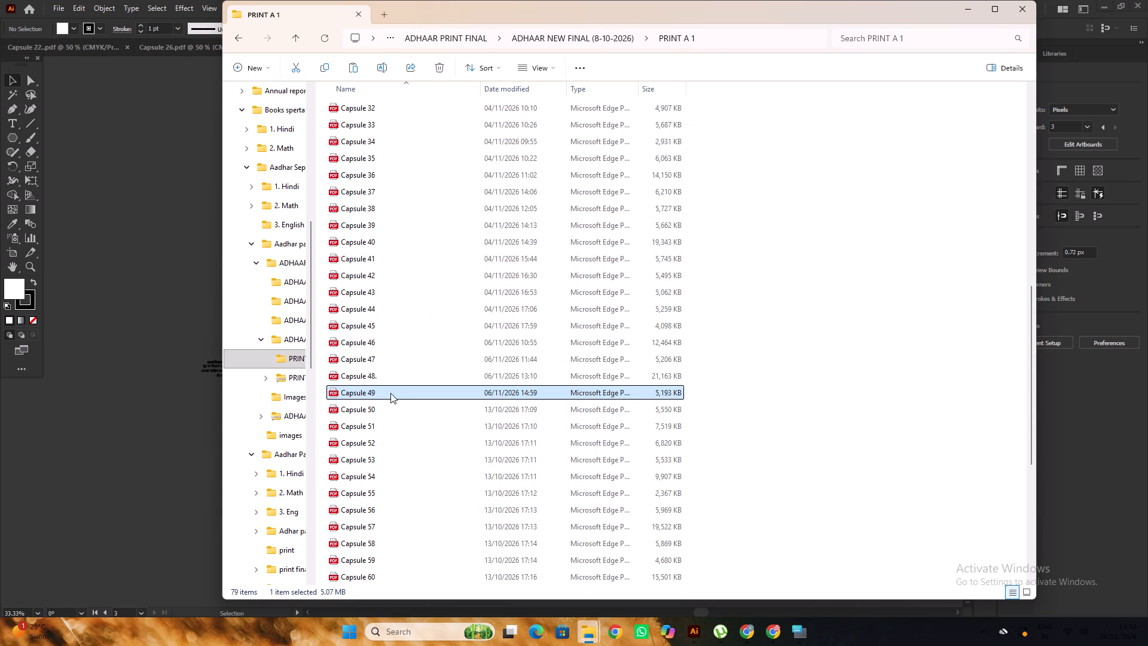
Examine all three pages of the Capsule 49 PDF, including the practice letters and page numbers, and close it.
scroll(401, 373, down, 2)
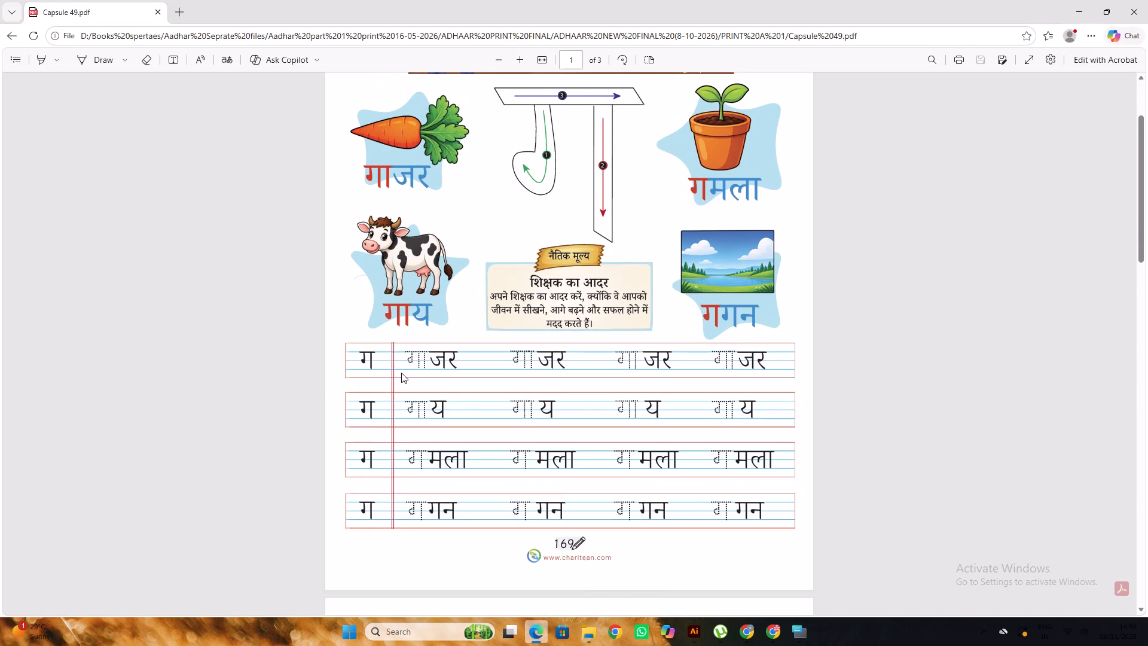
scroll(401, 373, up, 3)
scroll(401, 373, down, 5)
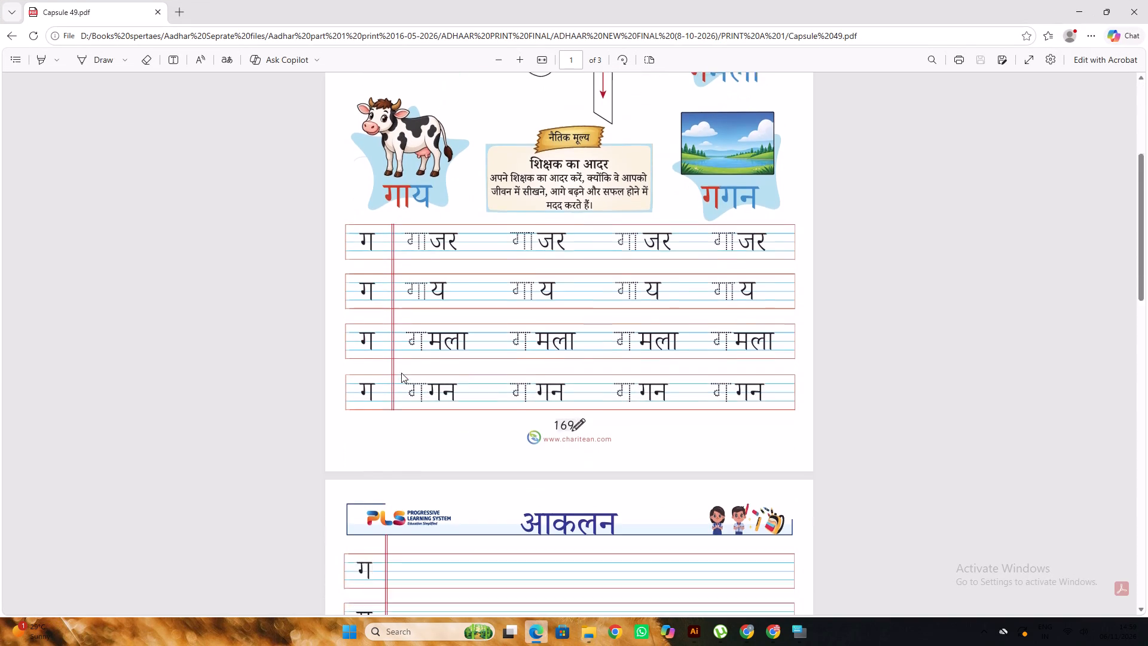
scroll(401, 373, down, 18)
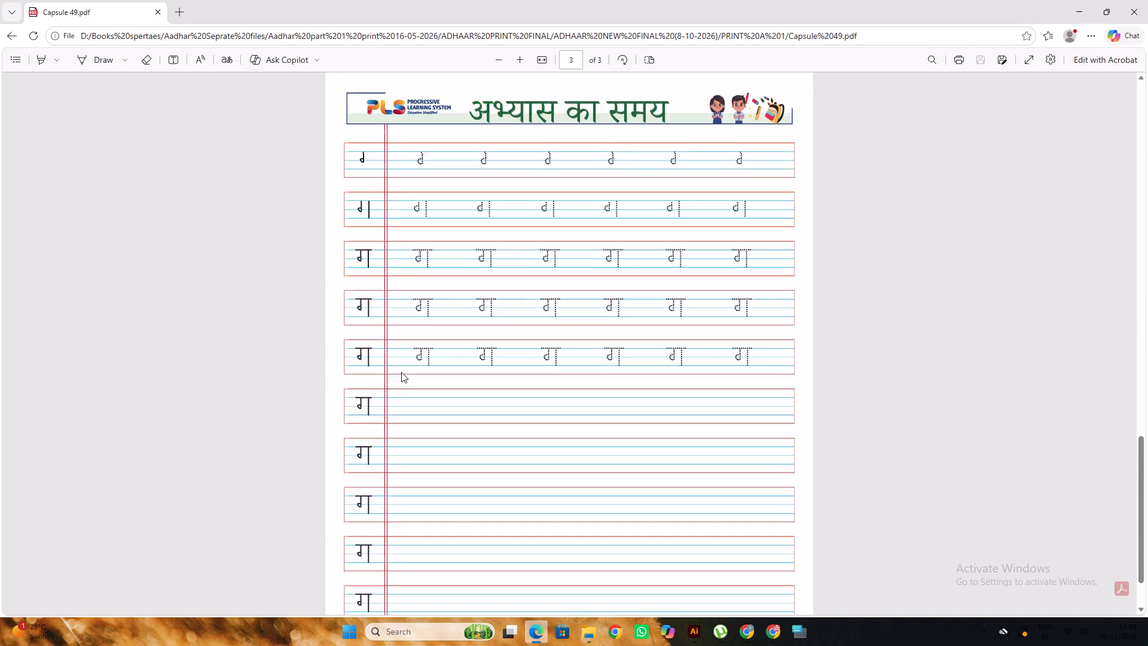
scroll(401, 372, down, 8)
click(1147, 8)
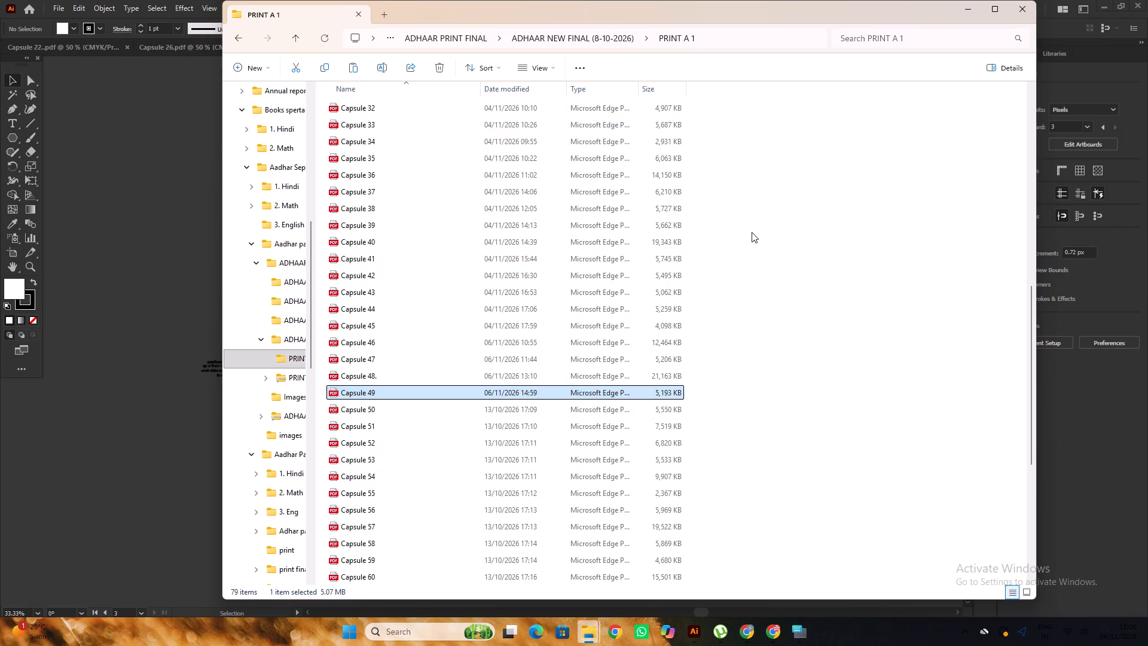
Open the Capsule 50 PDF from the PRINT A 1 folder in Adobe Illustrator 2022.
click(396, 414)
right_click(396, 414)
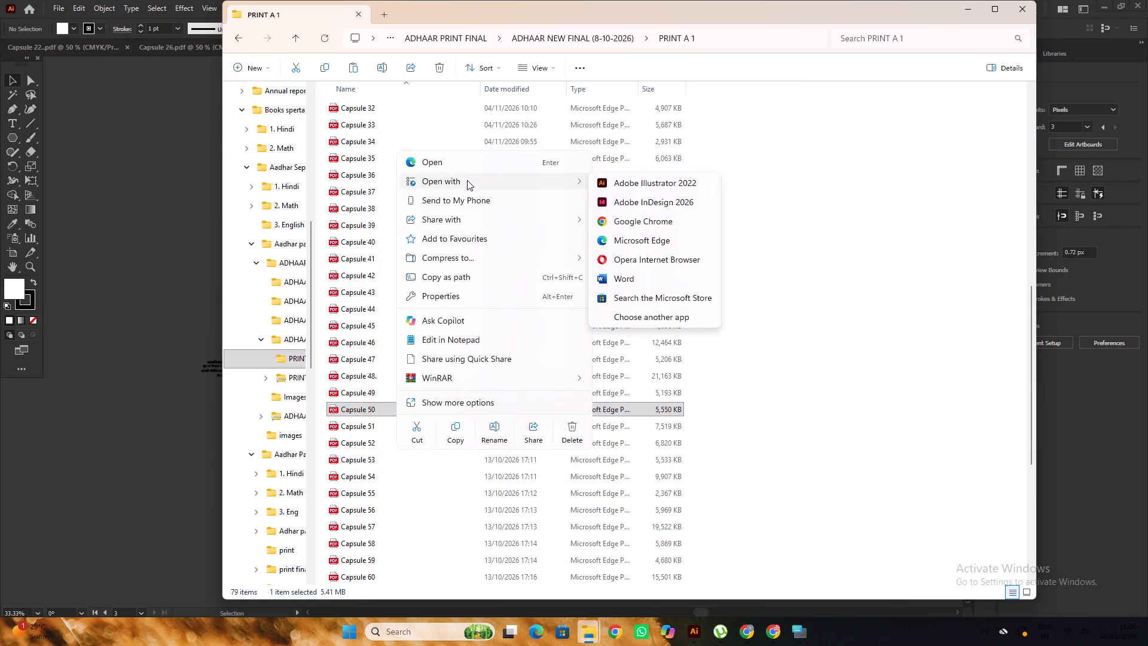
click(654, 187)
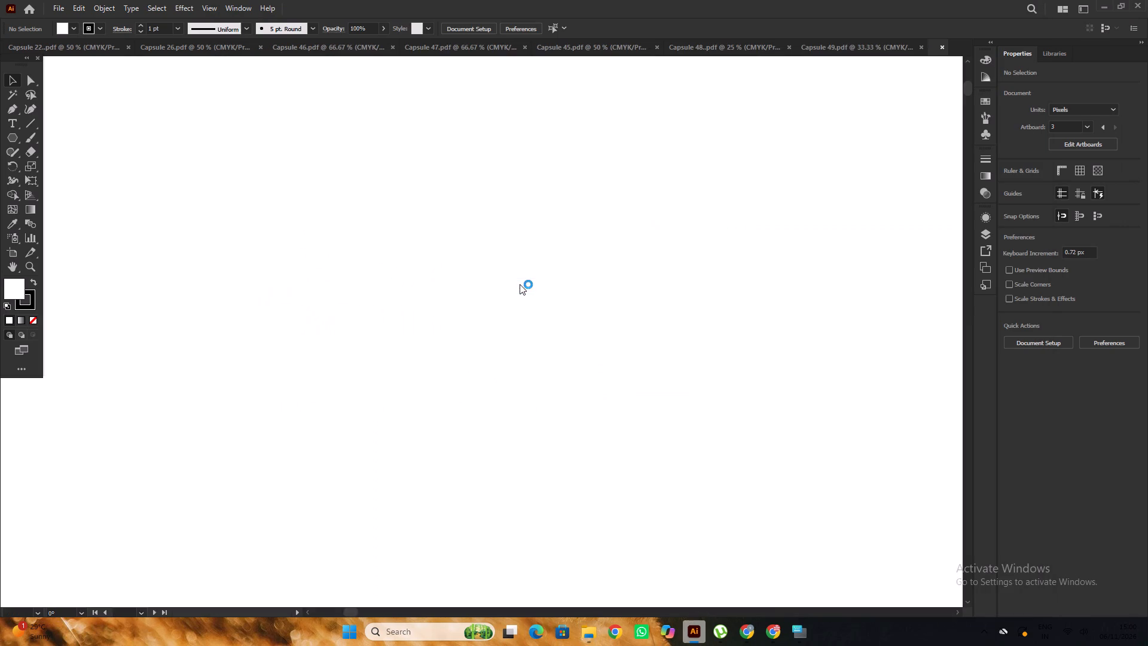
Lock the background rectangles of the three Capsule 50 pages.
scroll(404, 223, up, 6)
click(523, 309)
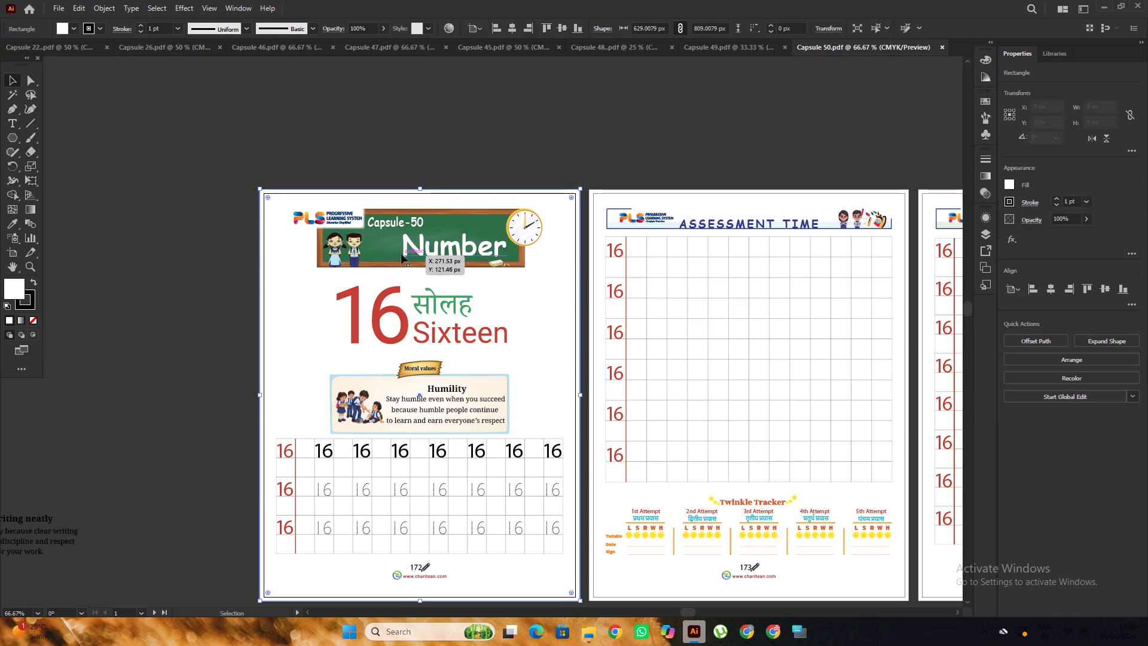
scroll(401, 254, down, 2)
alt+scroll(671, 270, up, 3)
shift+click(625, 202)
shift+click(718, 187)
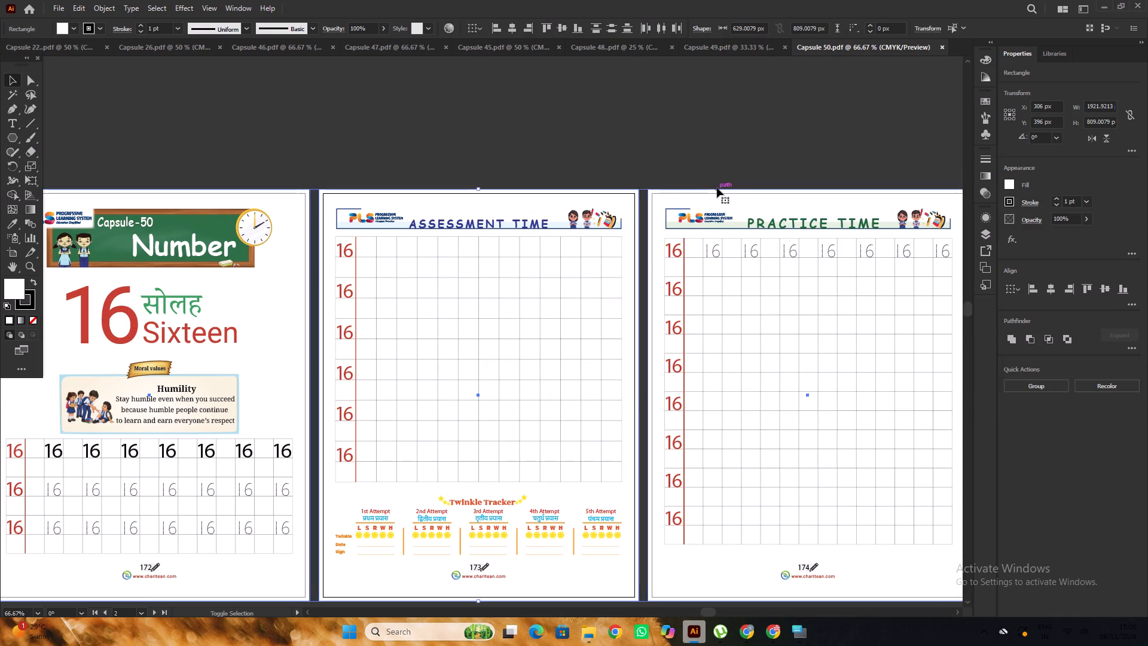
key(ctrl+2)
Select the "Capsule-50" heading on the first page's chalkboard, and copy the matching "Capsule-47" heading from the Capsule 47 file.
alt+scroll(536, 291, down, 1)
key(space)
drag(309, 291, 542, 290)
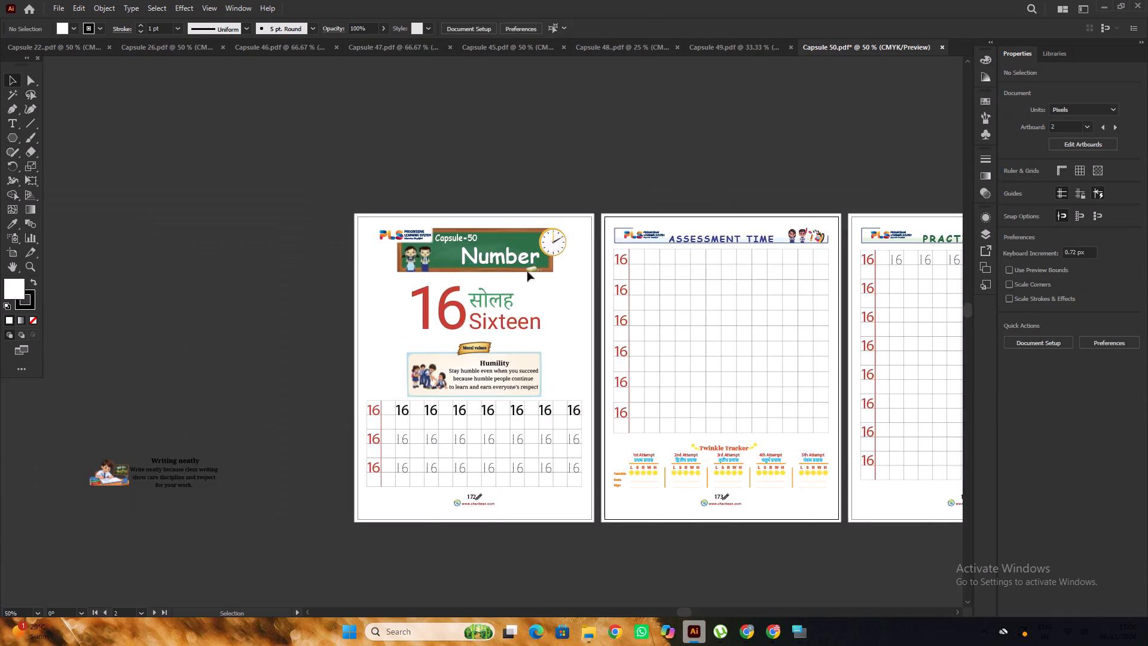
alt+scroll(487, 245, up, 4)
click(452, 235)
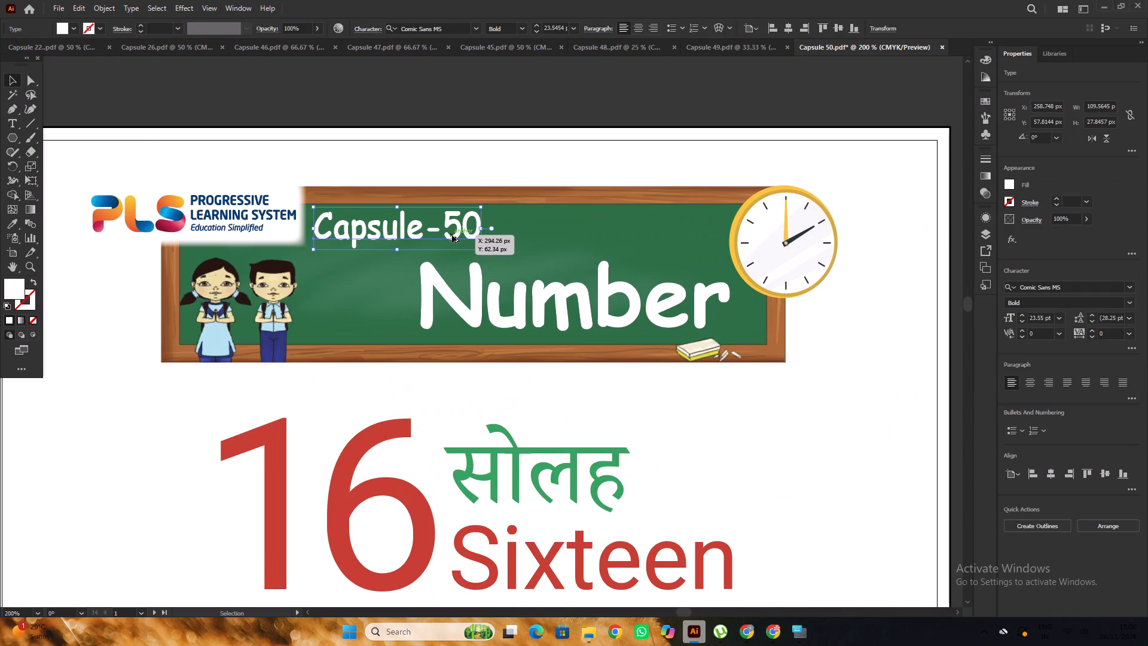
alt+scroll(452, 235, down, 1)
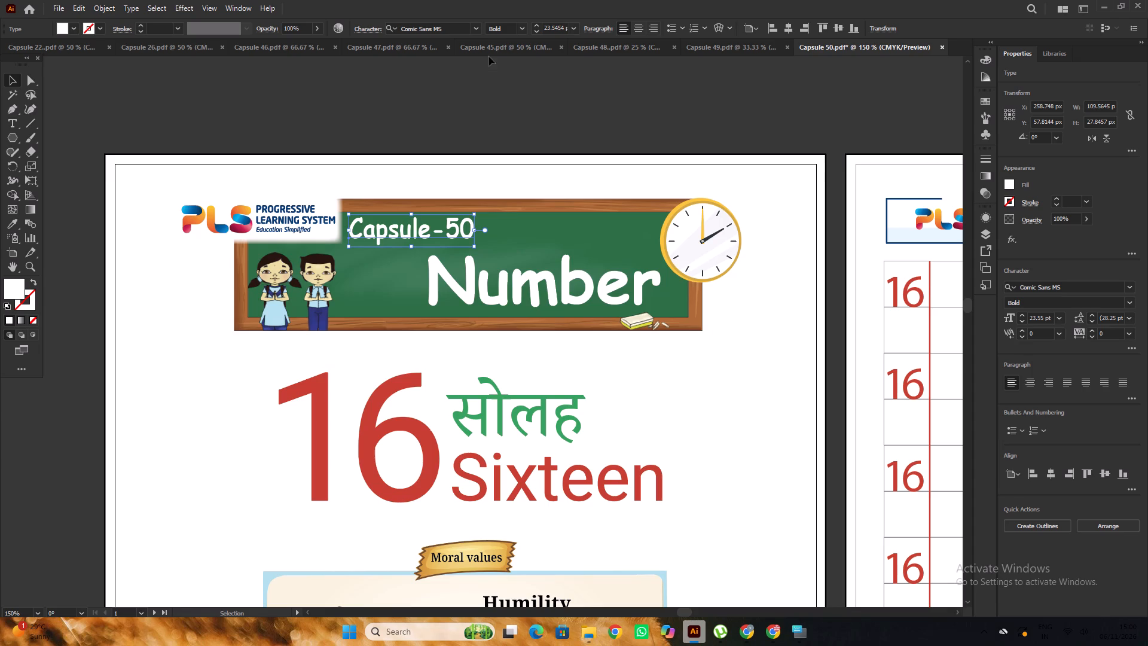
click(496, 43)
click(405, 48)
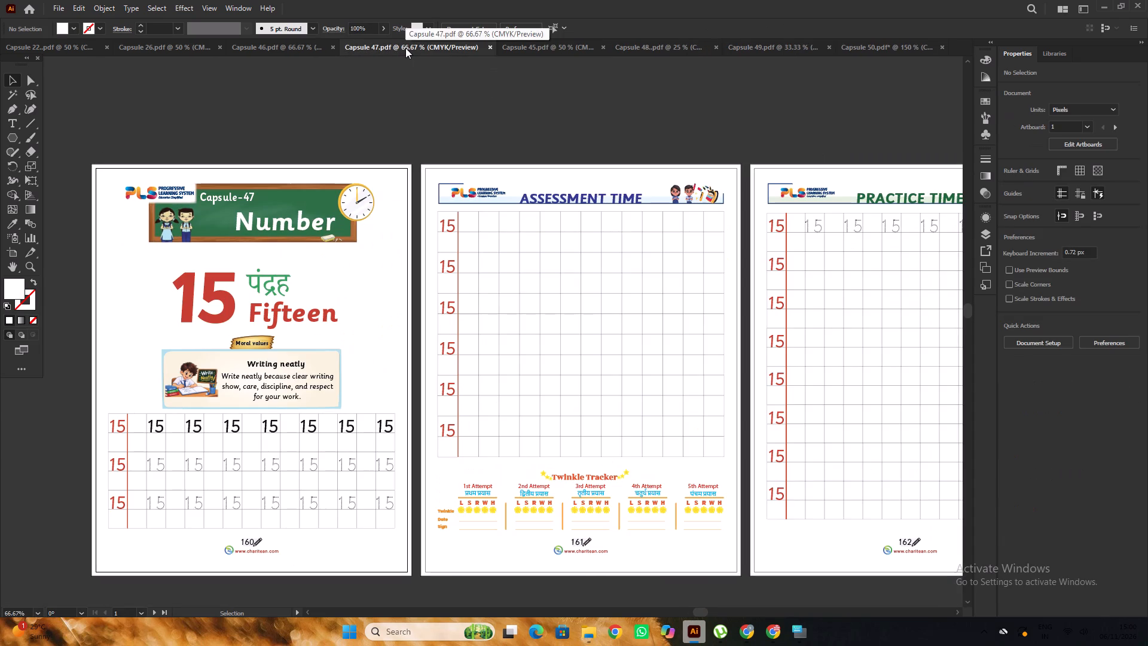
click(238, 202)
key(ctrl+c)
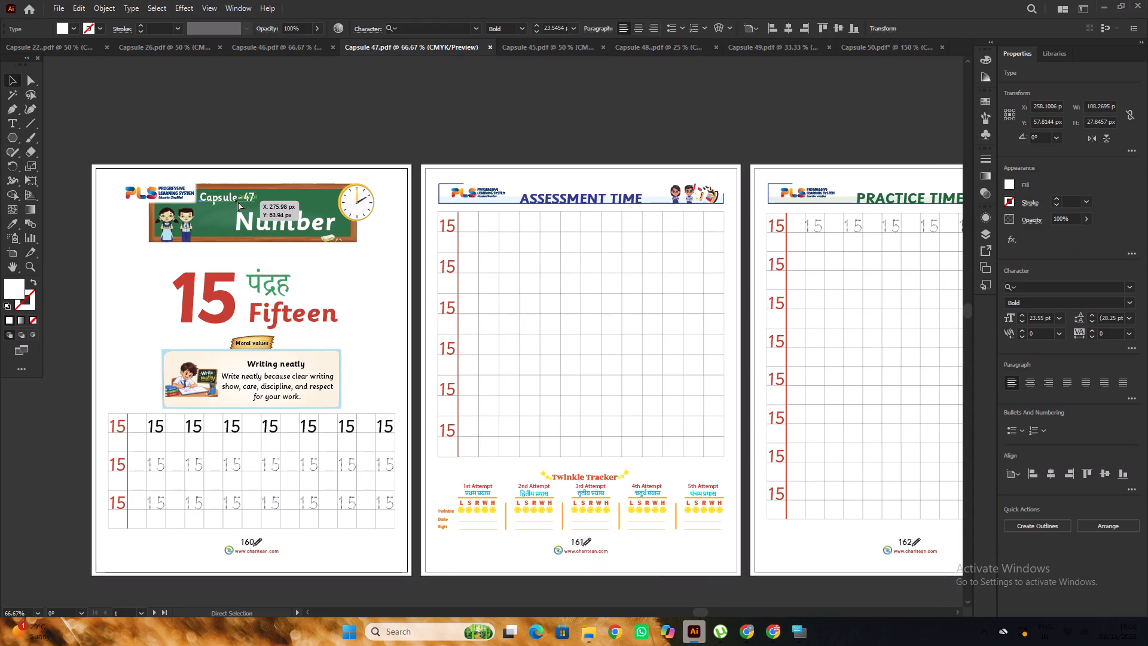
Inspect the number's lettering in the "Capsule-47" chalkboard heading.
alt+scroll(242, 200, up, 2)
double_click(252, 196)
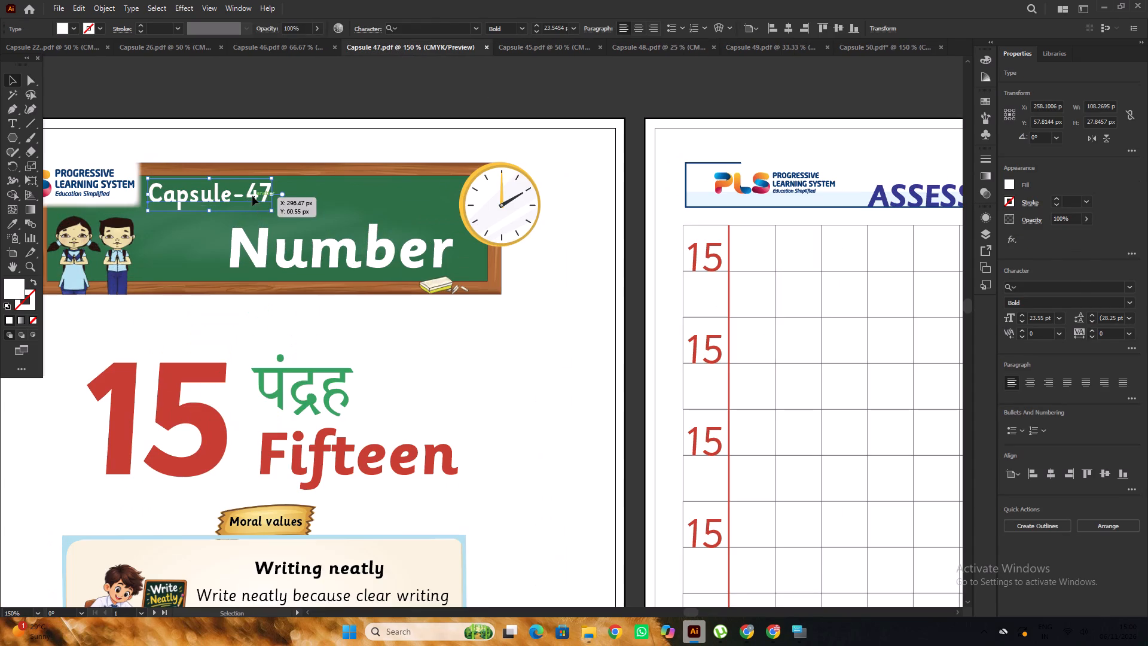
drag(247, 198, 283, 199)
click(248, 197)
drag(248, 197, 292, 197)
click(259, 193)
drag(249, 195, 273, 196)
alt+scroll(306, 200, down, 2)
click(16, 81)
click(206, 106)
Replace Capsule 50's chalkboard heading with a copy of the "Capsule-47" heading, pasted in the same position.
alt+scroll(269, 214, up, 1)
click(271, 198)
key(ctrl+c)
click(896, 51)
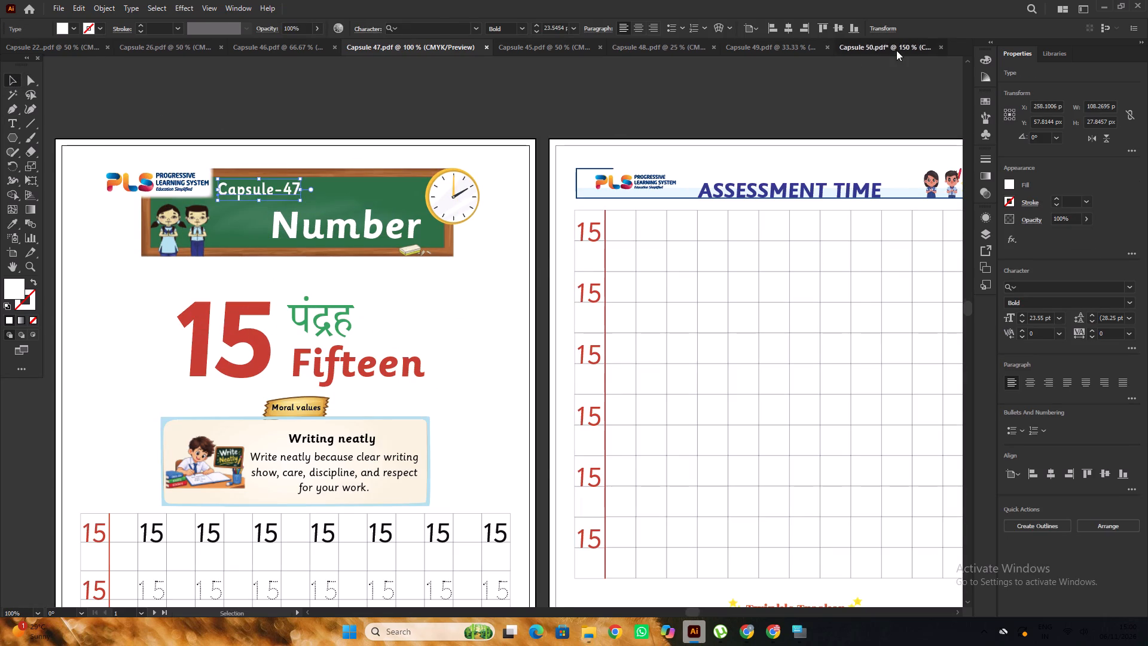
key(Delete)
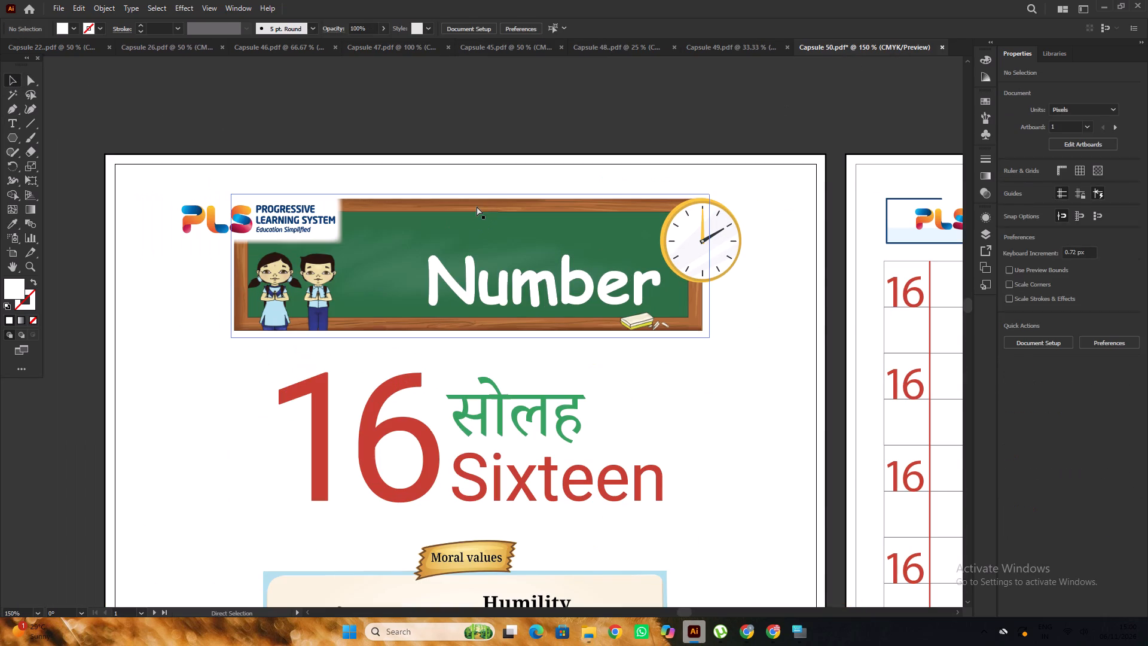
key(ctrl+f)
Change the number in the pasted chalkboard heading to 50.
key(t)
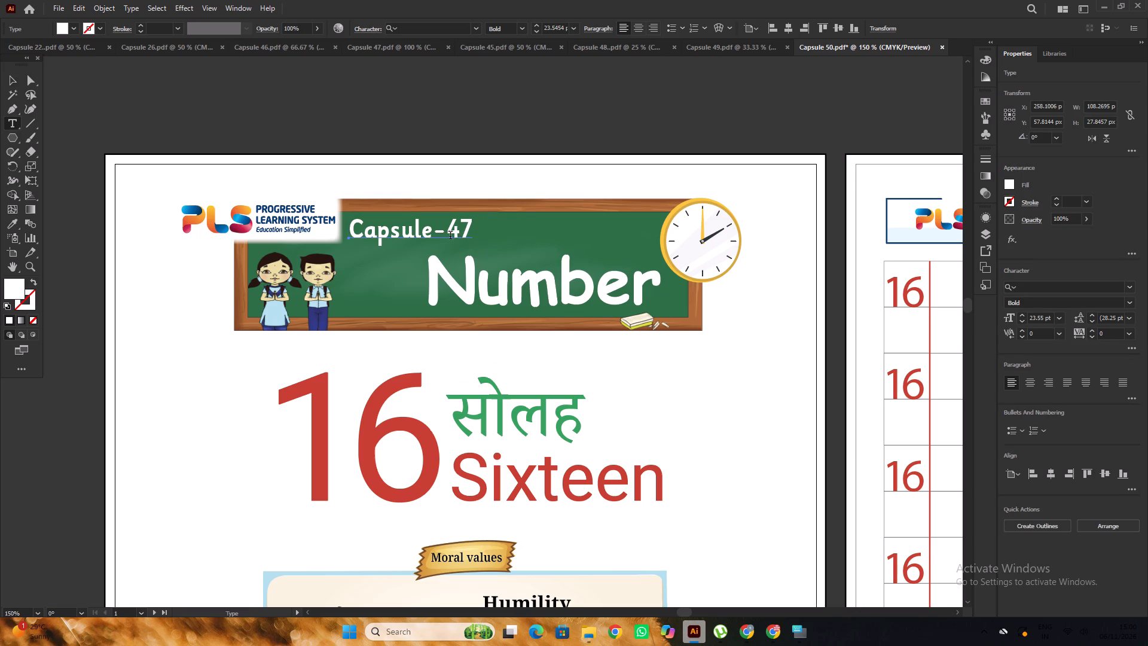
drag(450, 236, 471, 232)
text(50)
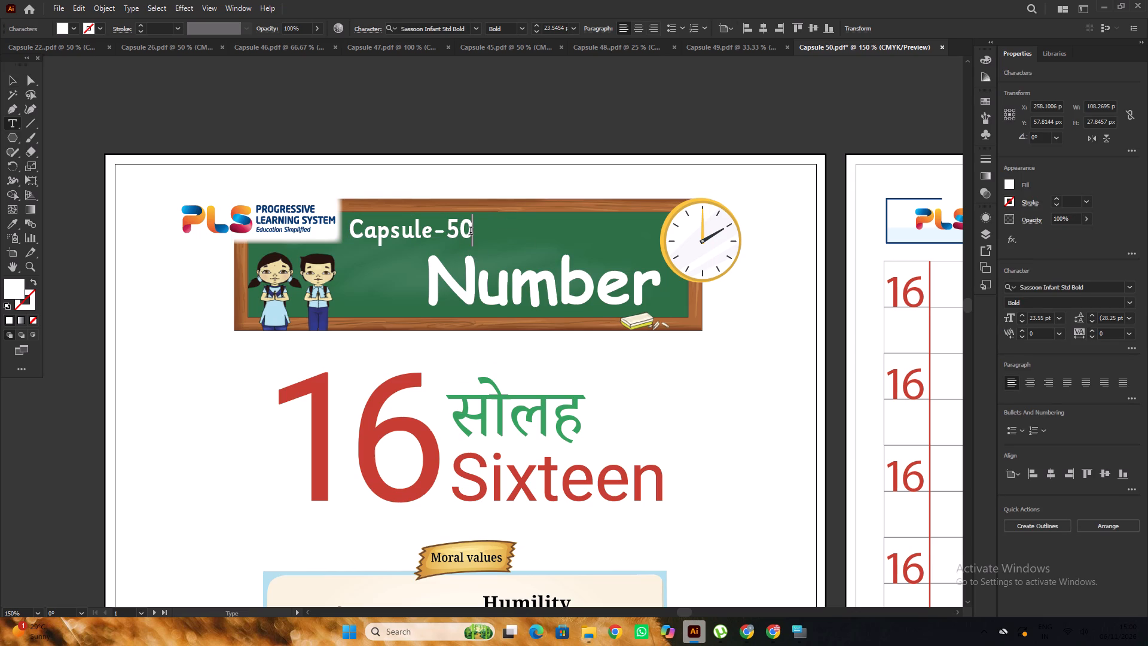
alt+scroll(456, 233, down, 2)
click(8, 80)
click(166, 102)
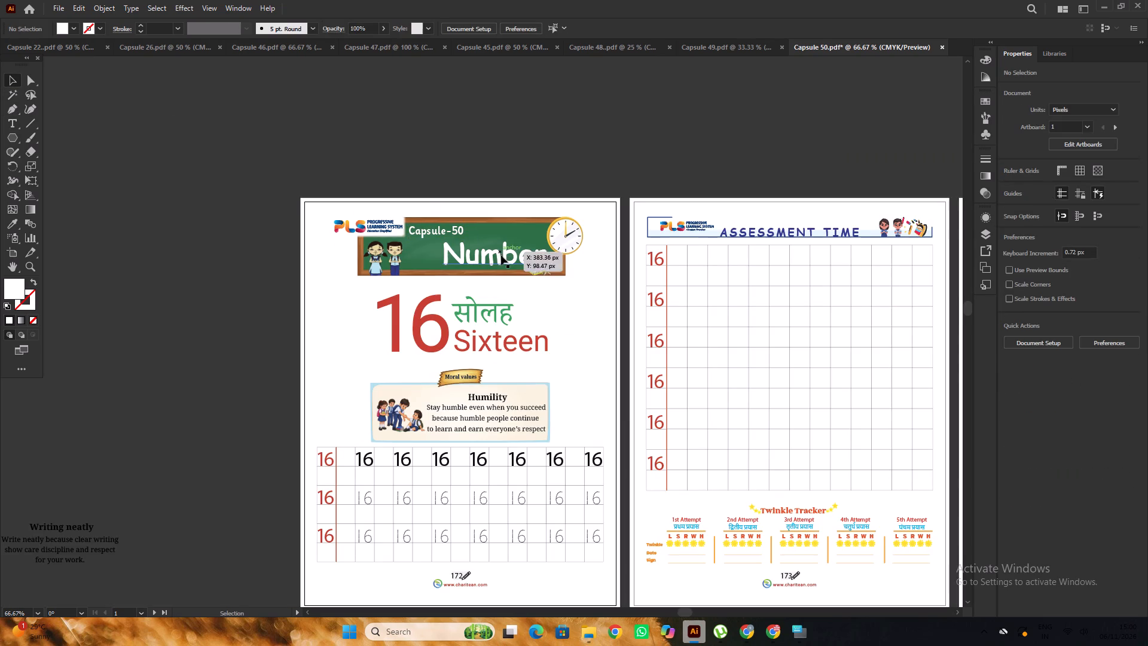
Replace the "Number" title on Capsule 50's chalkboard with the Sassoon Primary Std Bold one from Capsule 47, pasted in place.
click(501, 256)
key(Delete)
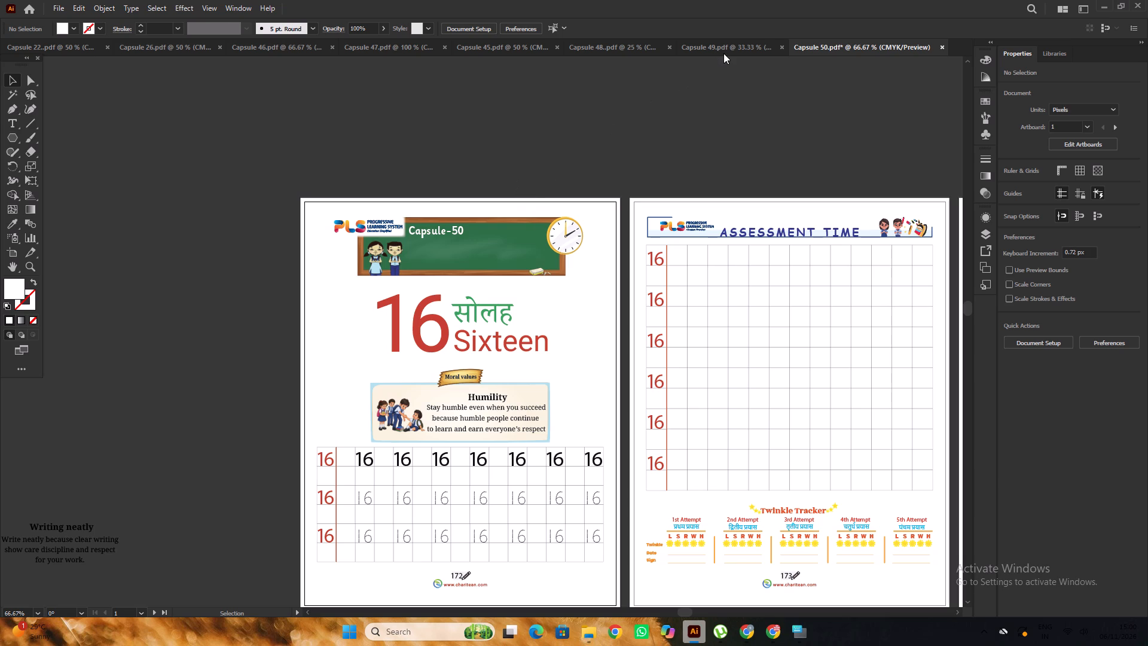
click(393, 49)
alt+scroll(403, 170, down, 2)
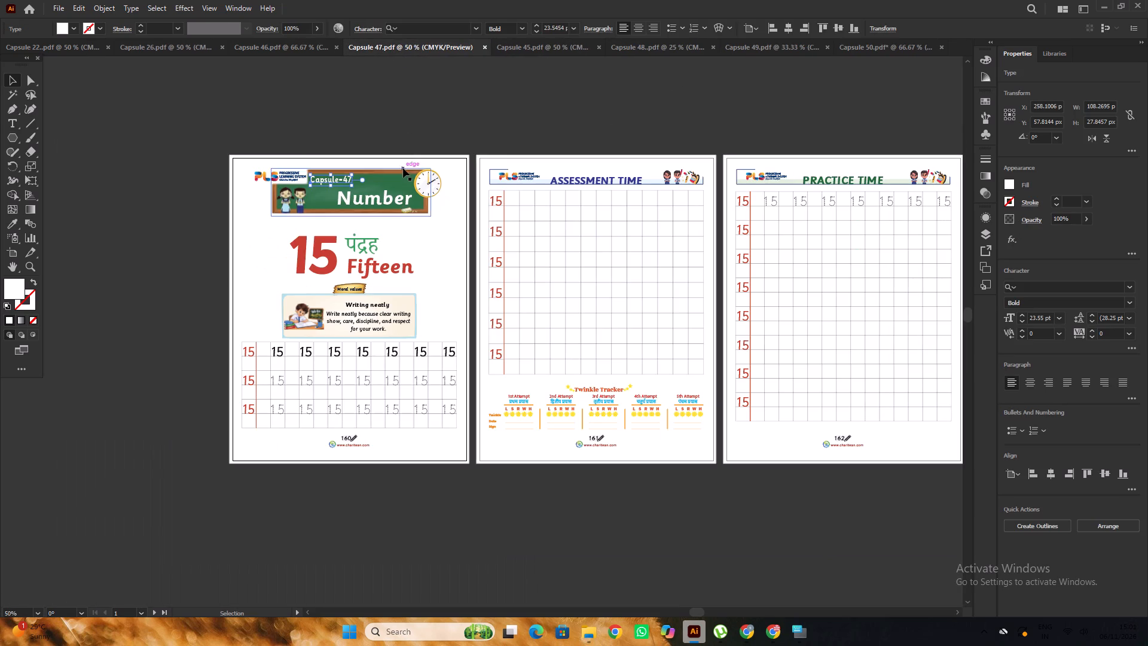
click(412, 121)
alt+scroll(384, 203, up, 2)
click(384, 199)
key(ctrl+c)
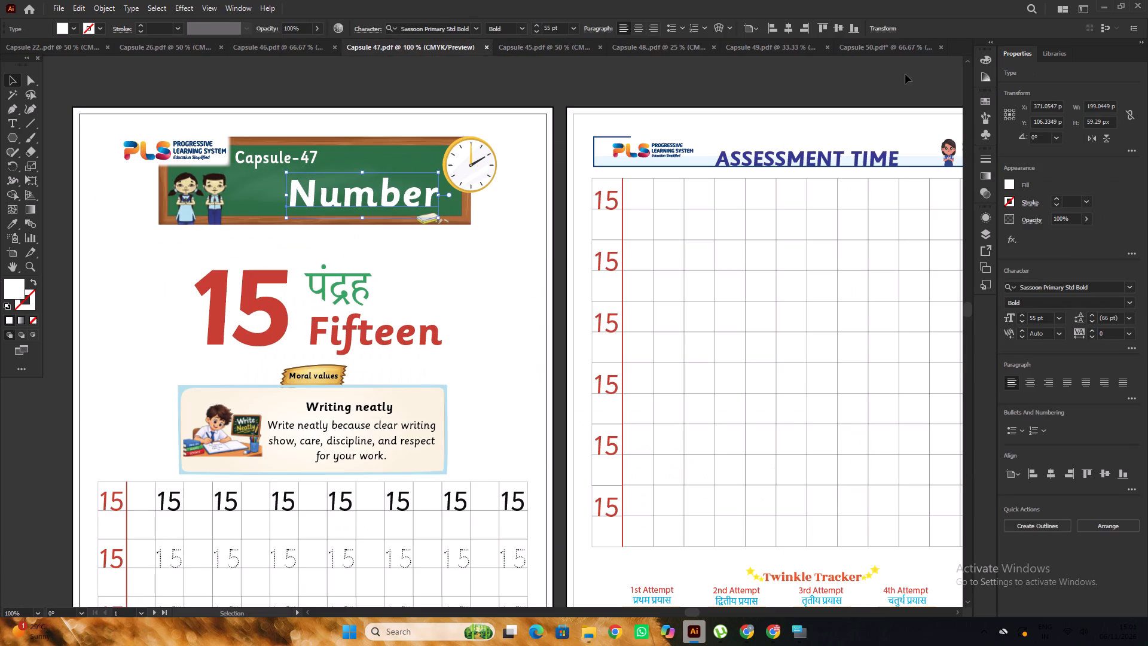
click(892, 44)
alt+scroll(493, 253, up, 2)
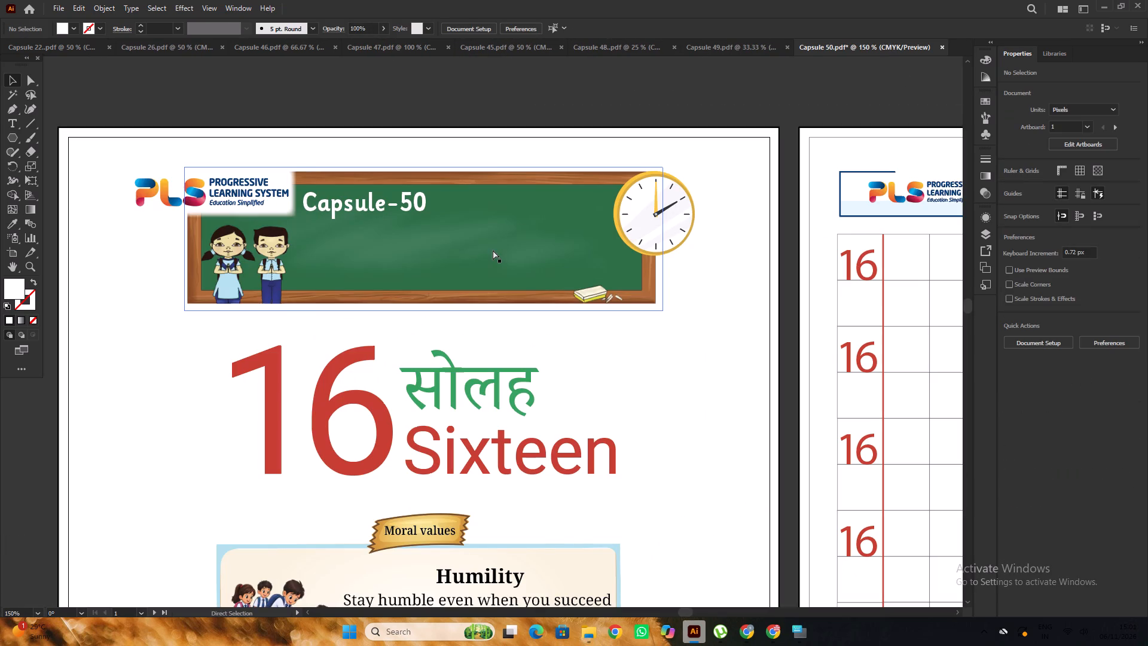
ctrl+click(493, 249)
key(ctrl+f)
alt+scroll(494, 243, down, 3)
click(441, 164)
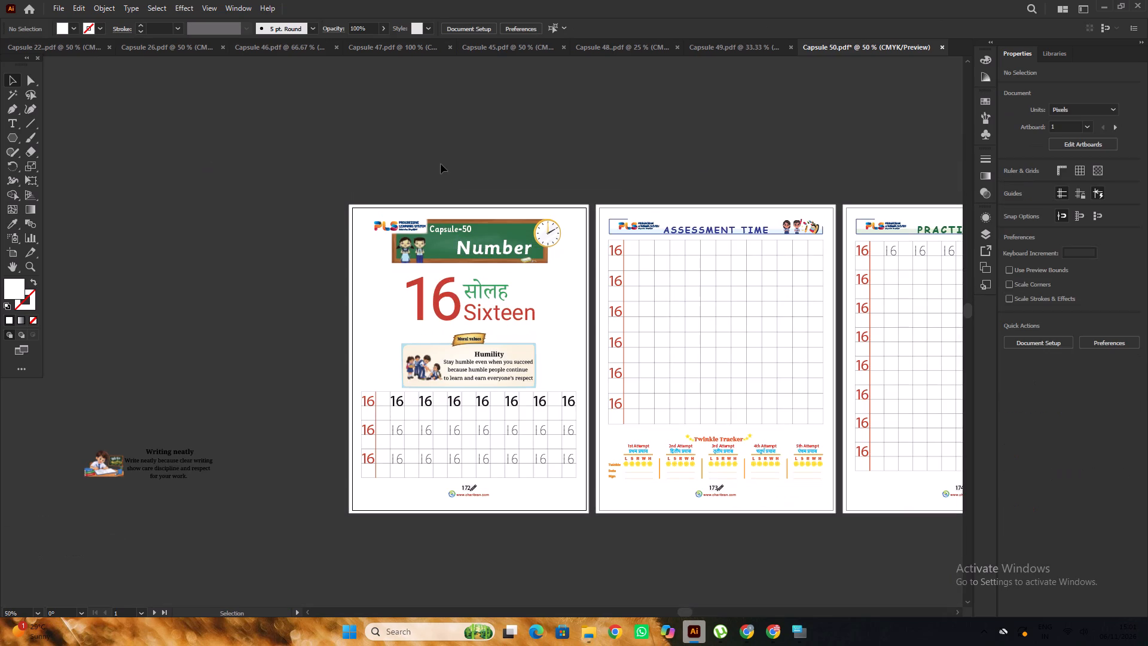
Set the large red 16 on the first page to the Sassoon Primary Std Bold font.
key(space)
key(space)
key(space)
key(space)
key(space)
key(space)
drag(773, 149, 589, 136)
scroll(589, 136, down, 3)
alt+scroll(156, 243, up, 2)
click(360, 232)
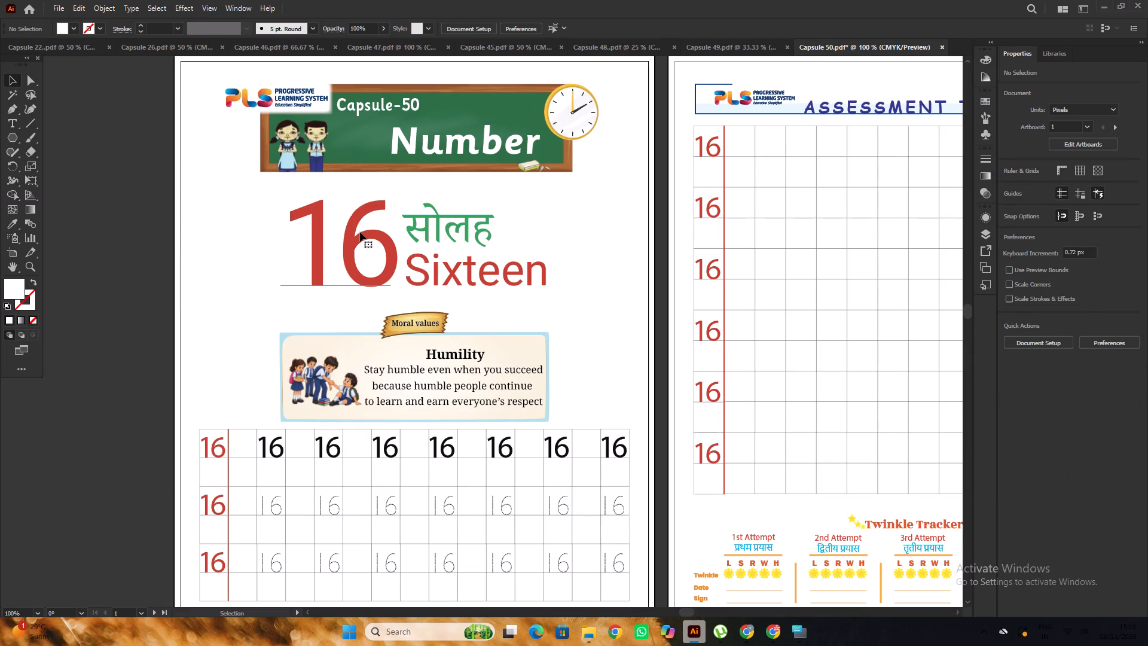
double_click(360, 232)
click(1051, 281)
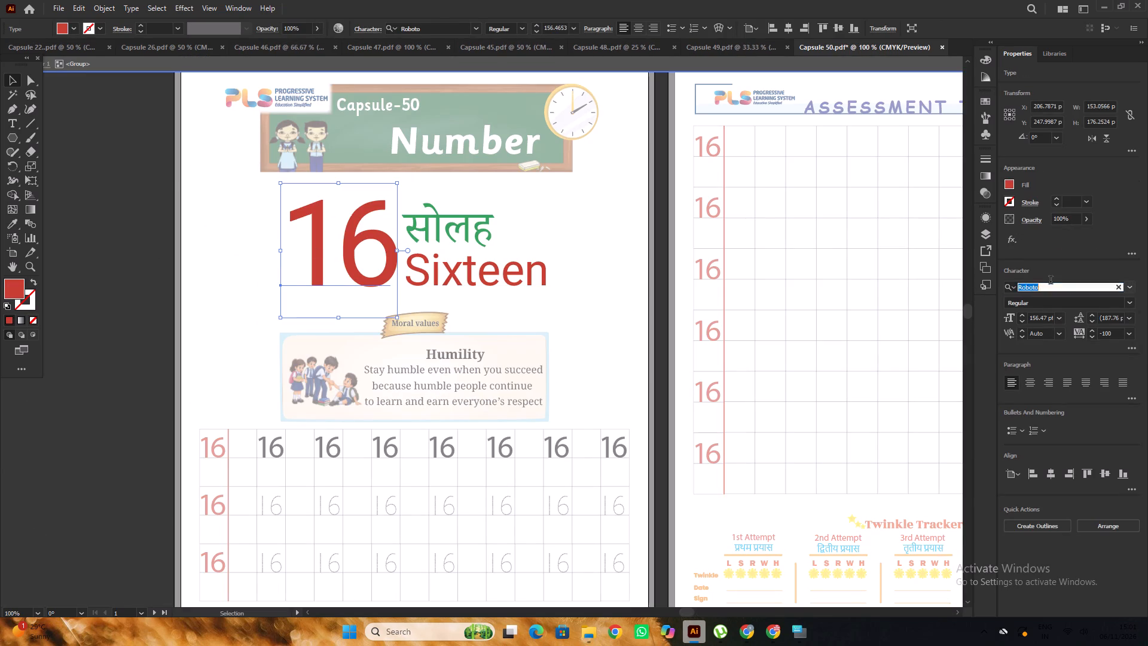
text(sas)
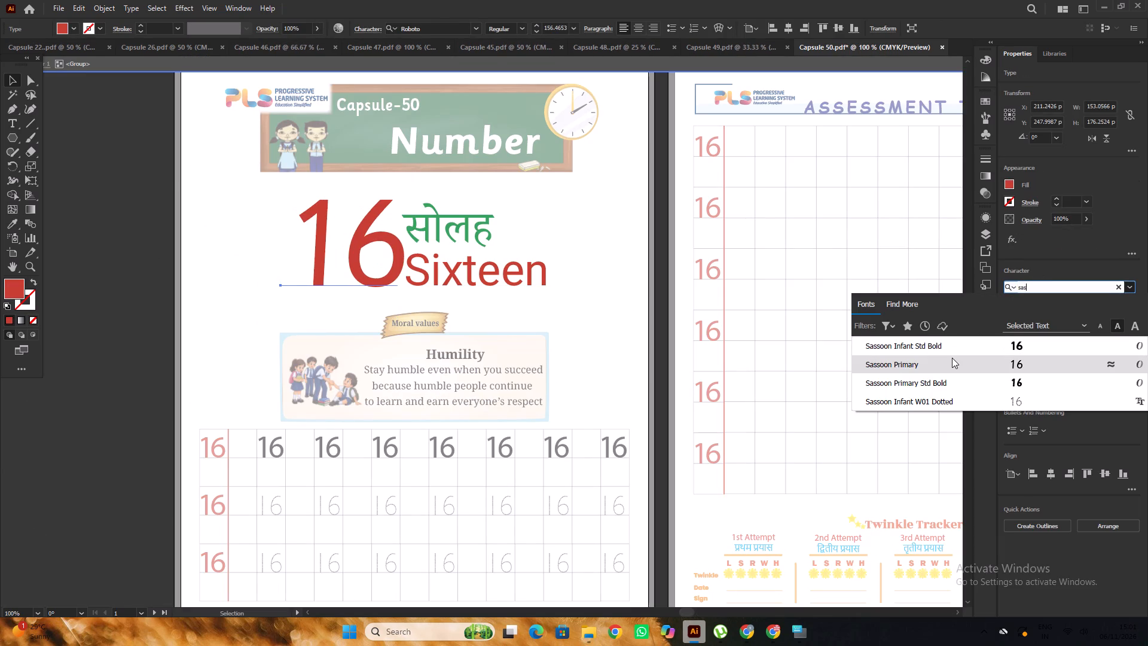
click(941, 387)
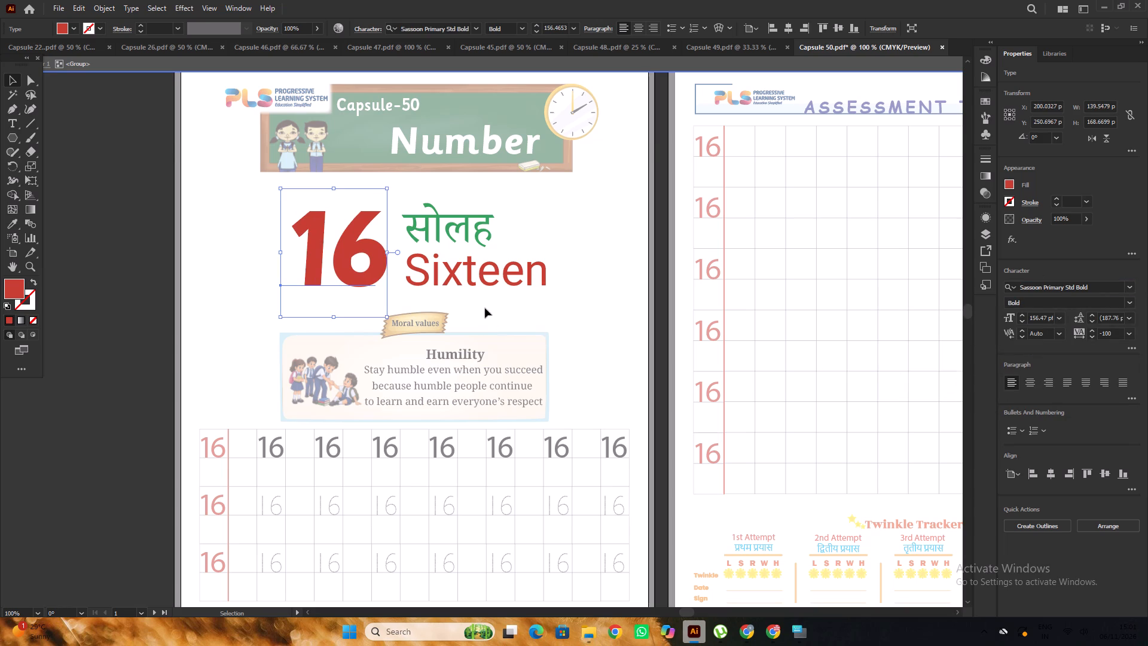
alt+scroll(485, 308, down, 1)
triple_click(236, 233)
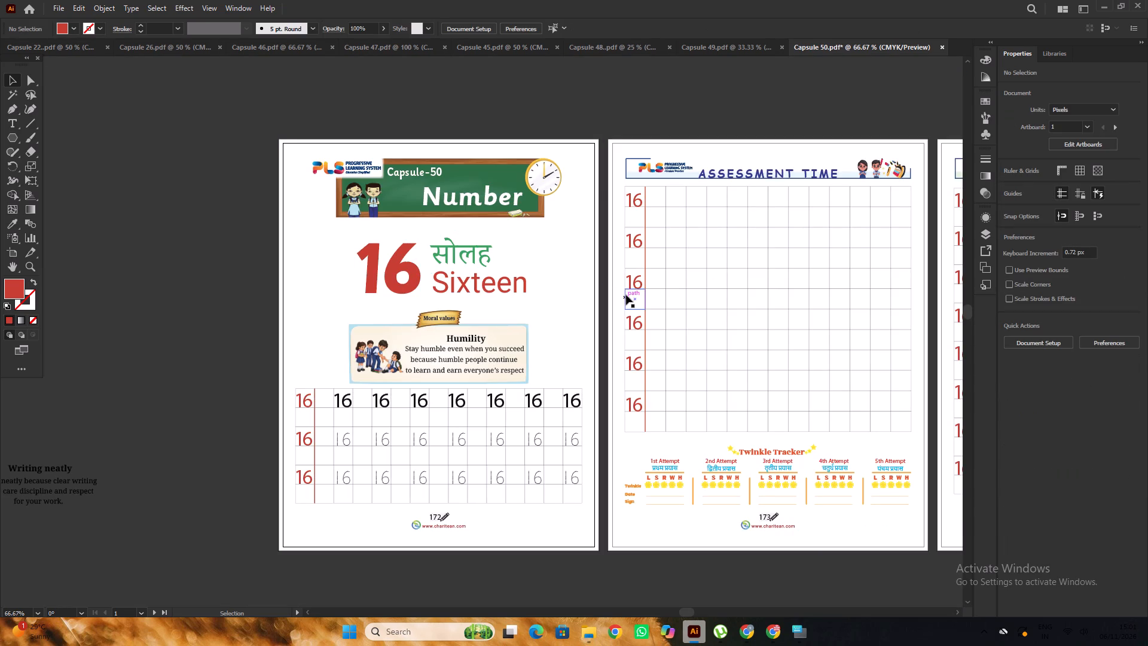
Set the red word "Sixteen" on the first page to the Sassoon Primary Std Bold font.
alt+scroll(469, 258, up, 1)
triple_click(477, 299)
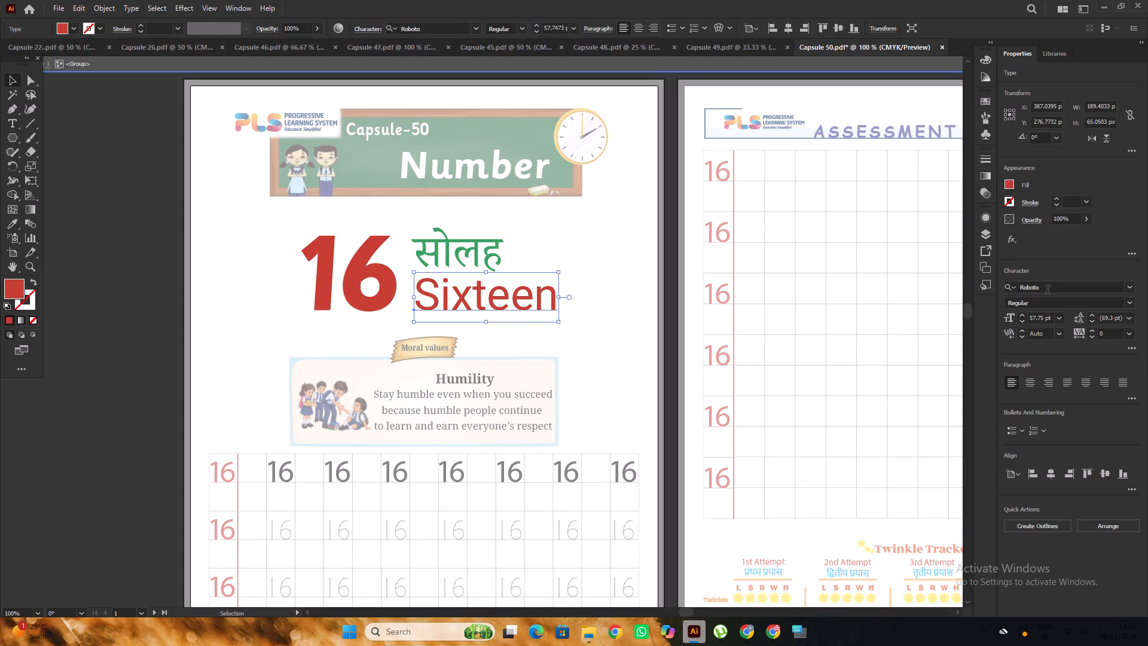
click(1048, 289)
key(s)
key(a)
key(s)
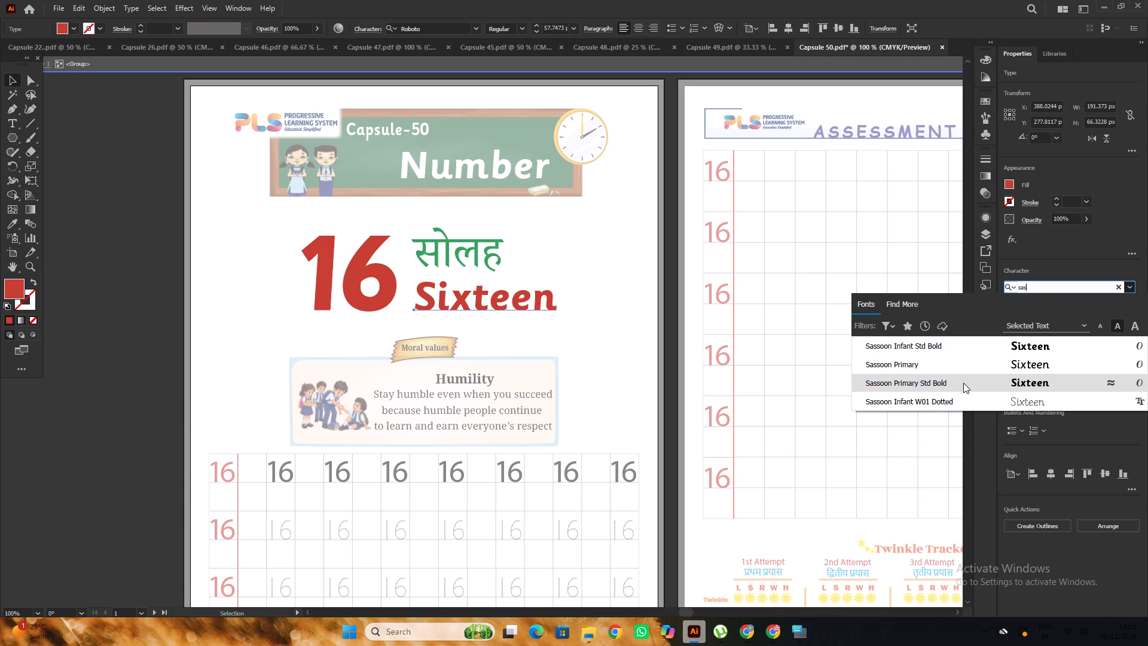
click(963, 383)
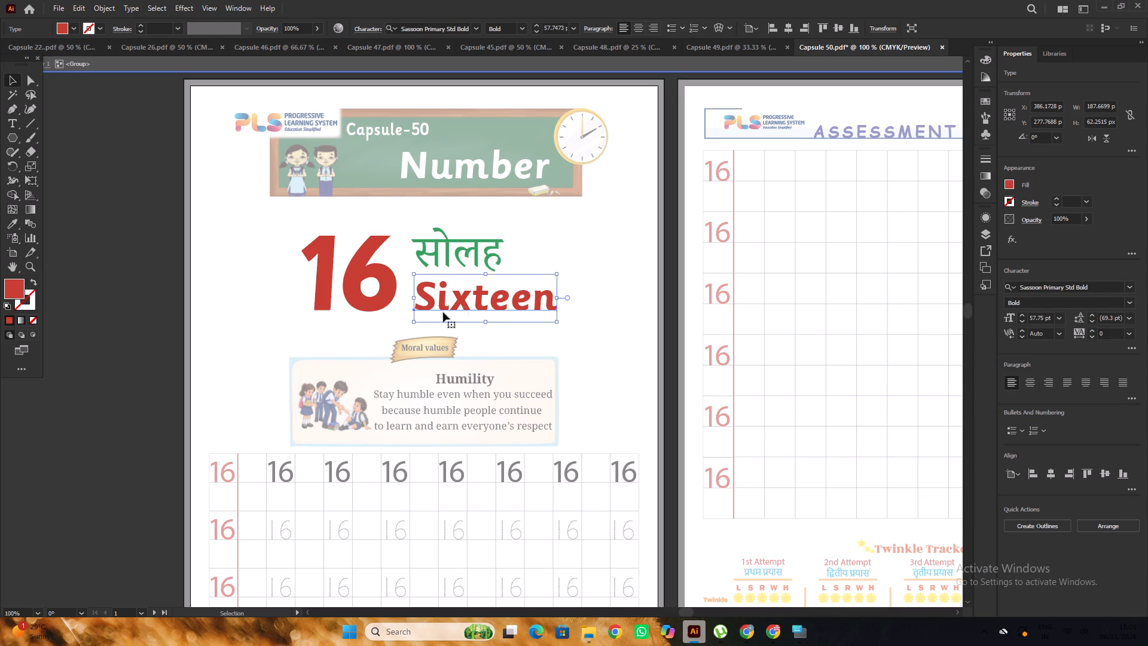
alt+scroll(437, 302, down, 2)
triple_click(253, 259)
scroll(252, 259, down, 4)
alt+scroll(421, 294, up, 1)
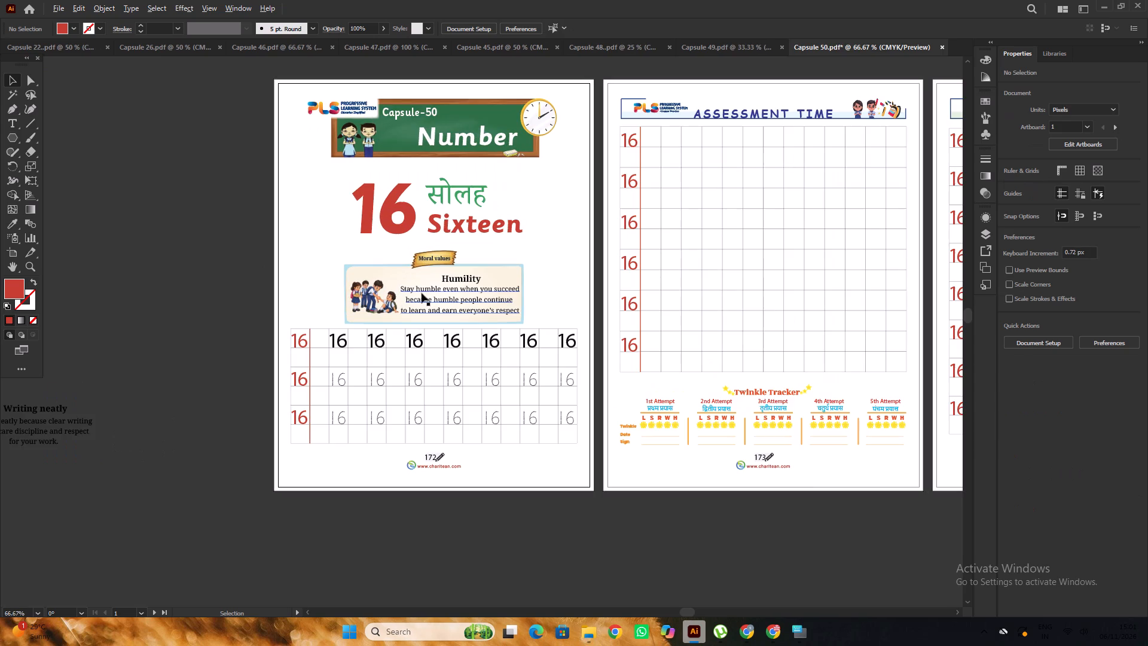
Switch to Google Chrome and view the live Women's Big Bash League scorecard.
click(750, 616)
click(743, 625)
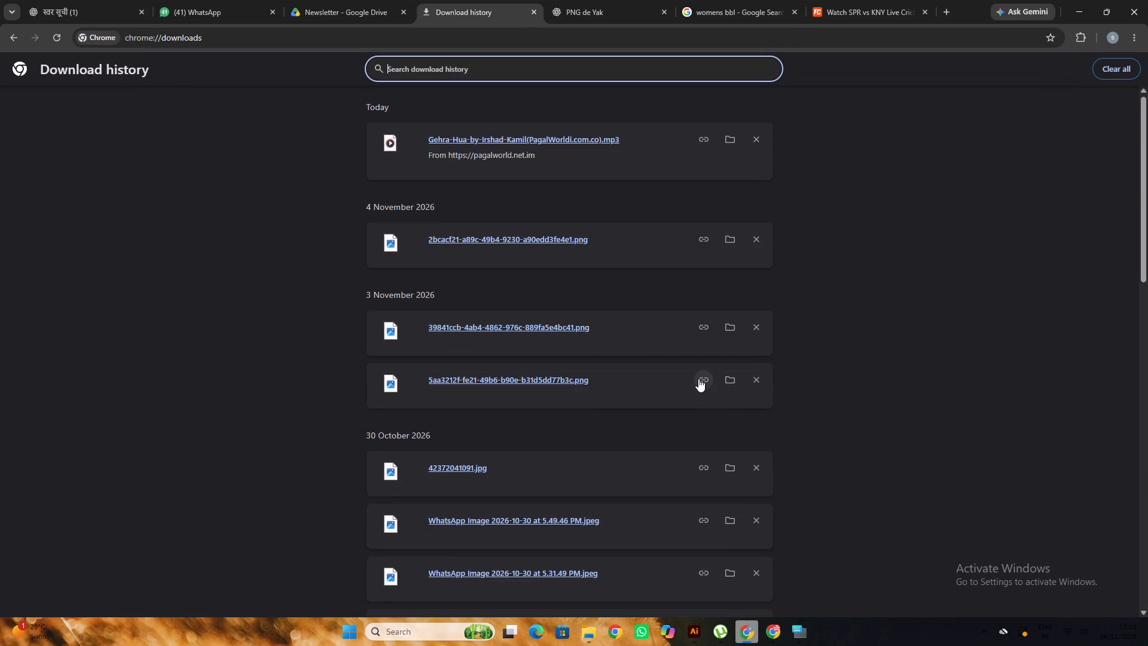
click(726, 0)
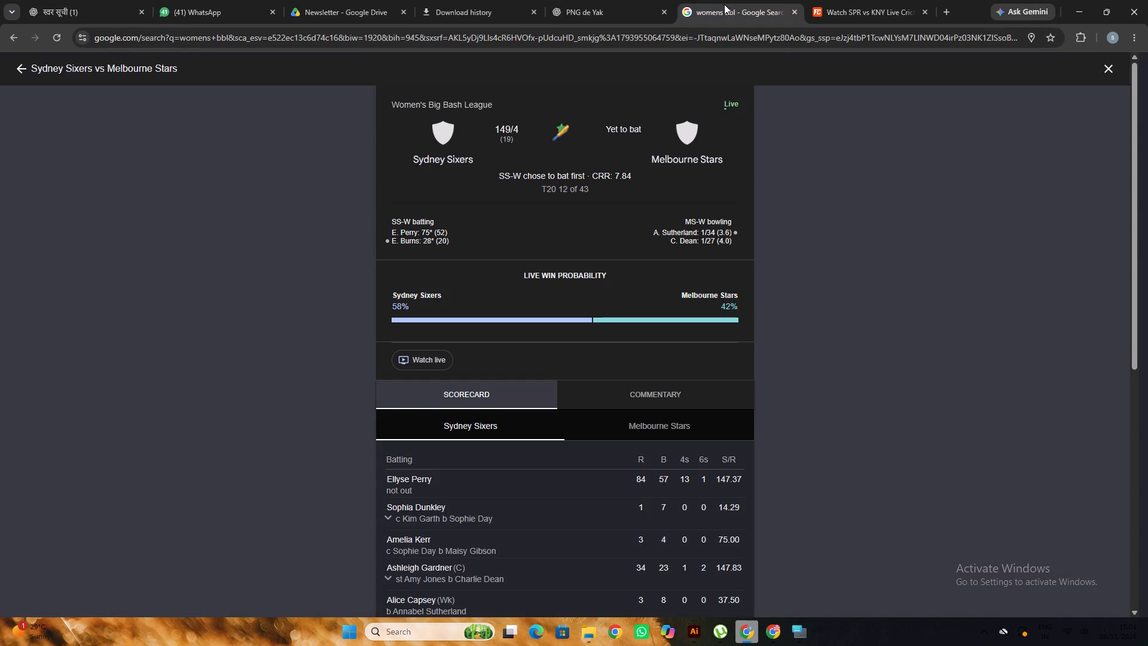
Look through the live Sydney Sixers vs Melbourne Stars scorecard, including the batting figures.
scroll(566, 176, up, 3)
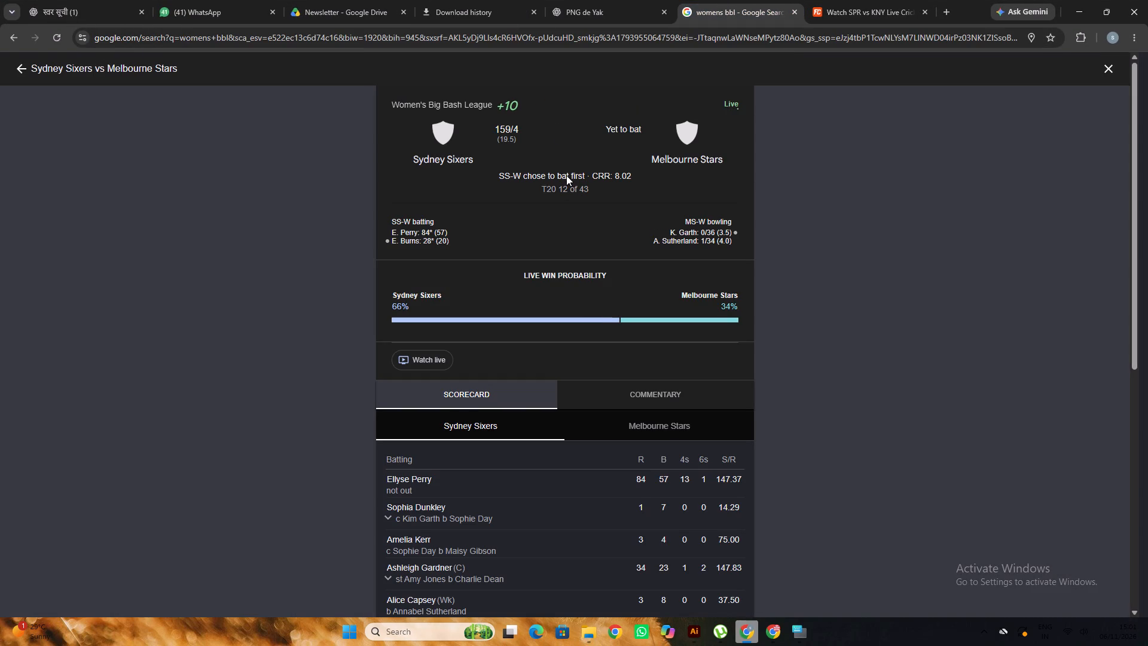
scroll(566, 175, down, 2)
scroll(566, 175, up, 2)
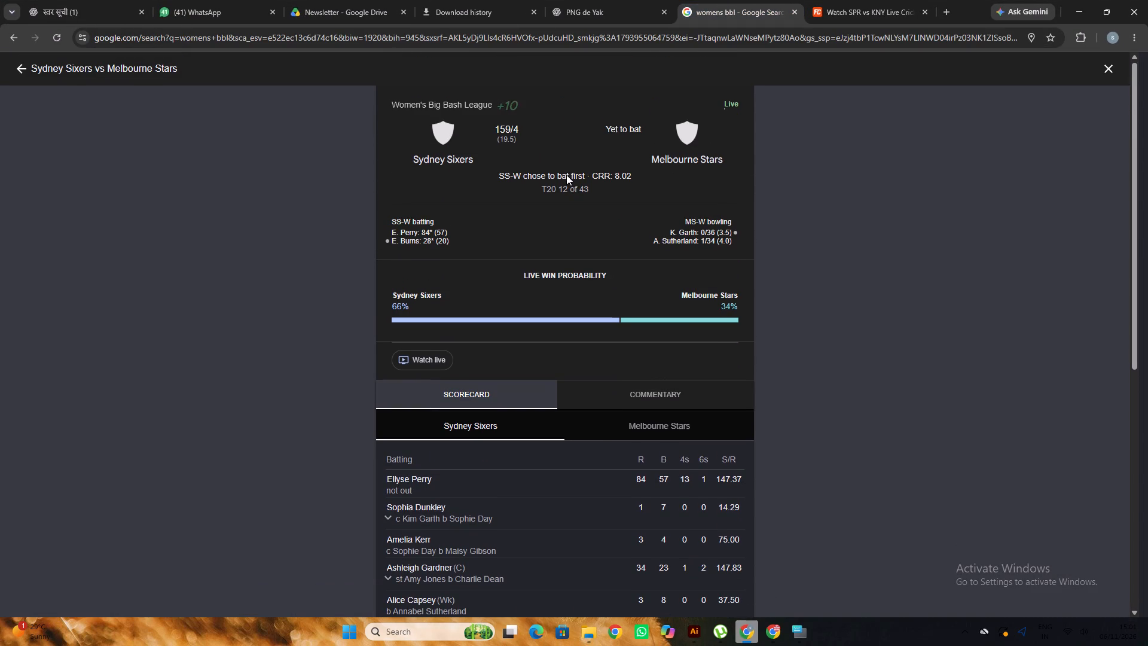
scroll(566, 173, down, 2)
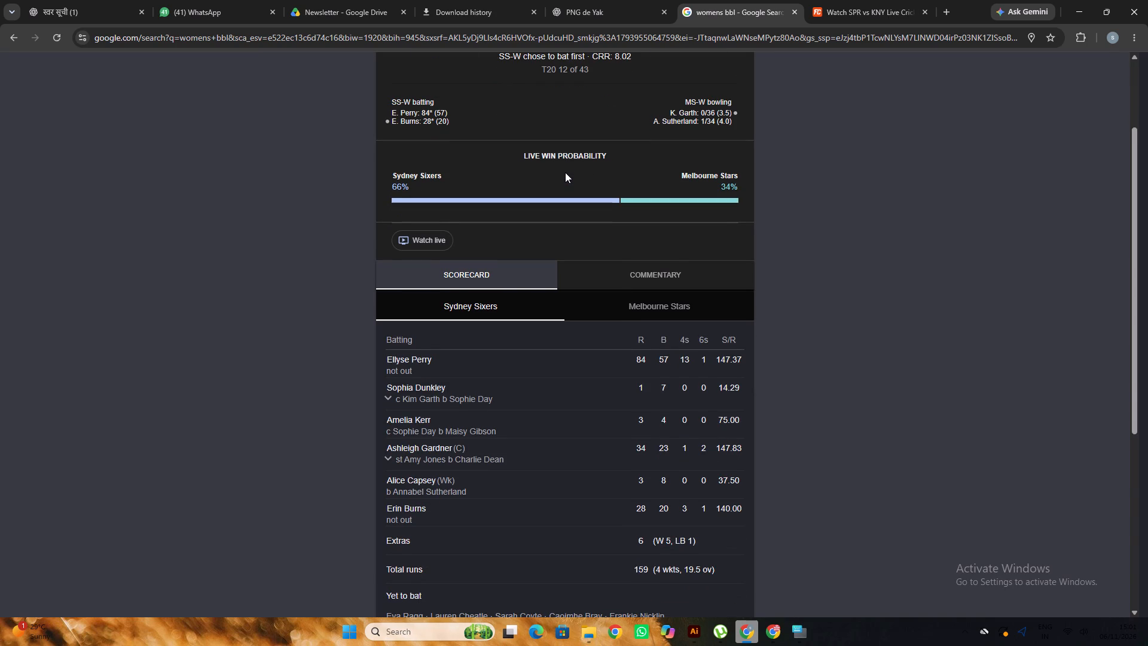
scroll(565, 172, up, 2)
Switch to the FanCode match page and try to open the full scorecard for Sudurpaschim Royals vs Karnali Yaks.
click(855, 0)
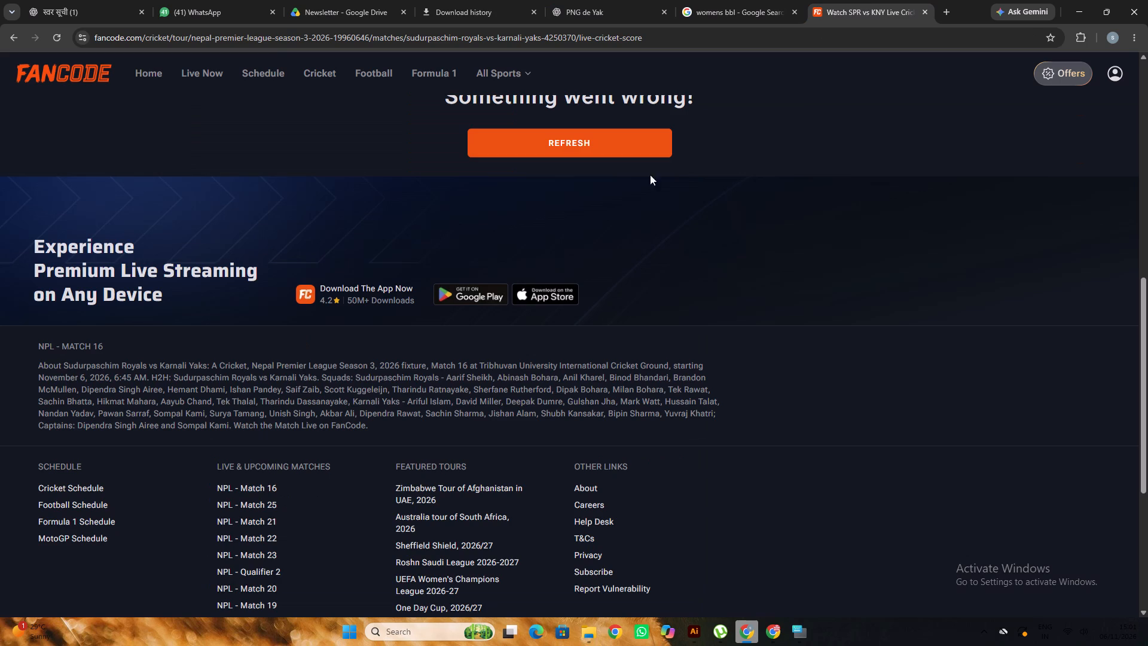
scroll(572, 216, up, 7)
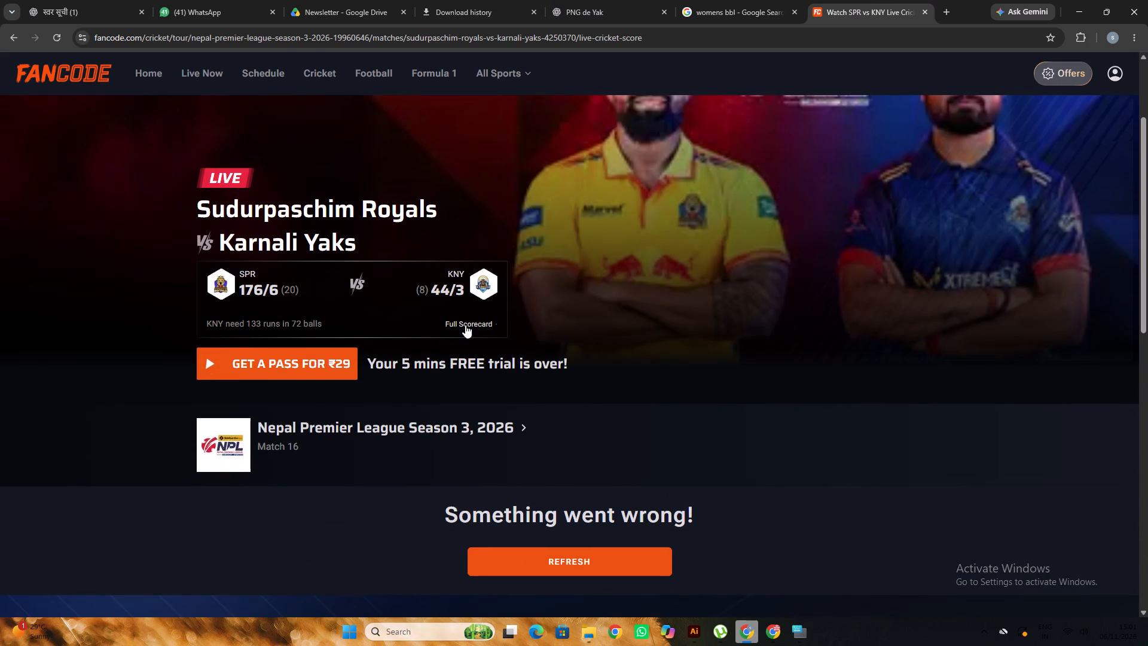
click(465, 325)
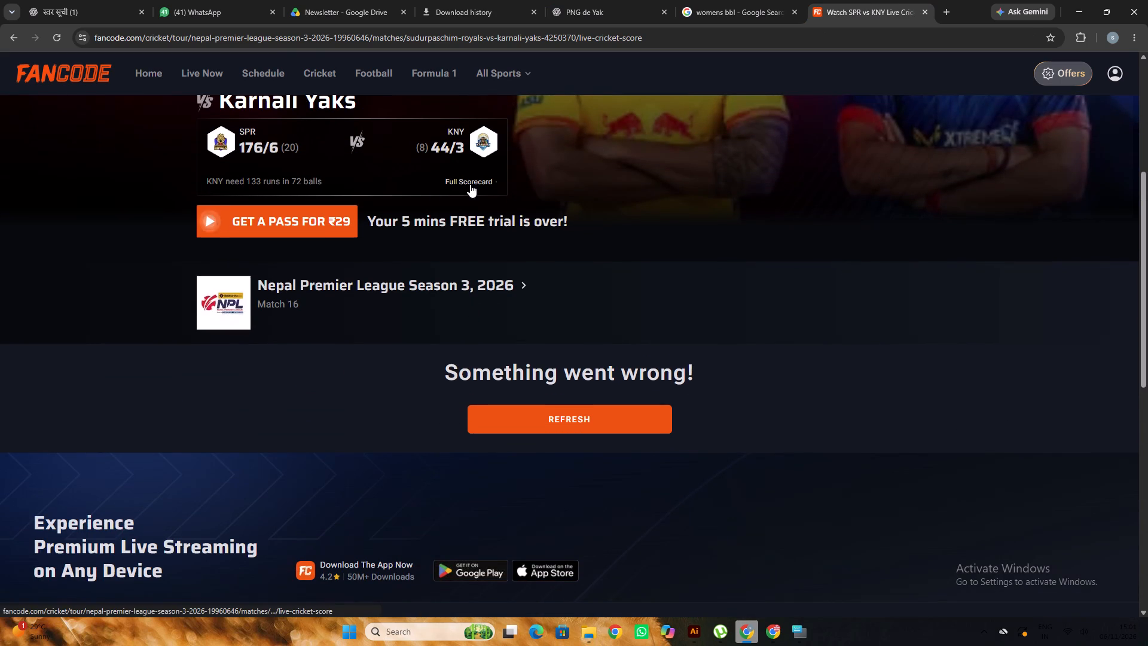
scroll(470, 184, down, 2)
scroll(471, 184, up, 4)
click(465, 304)
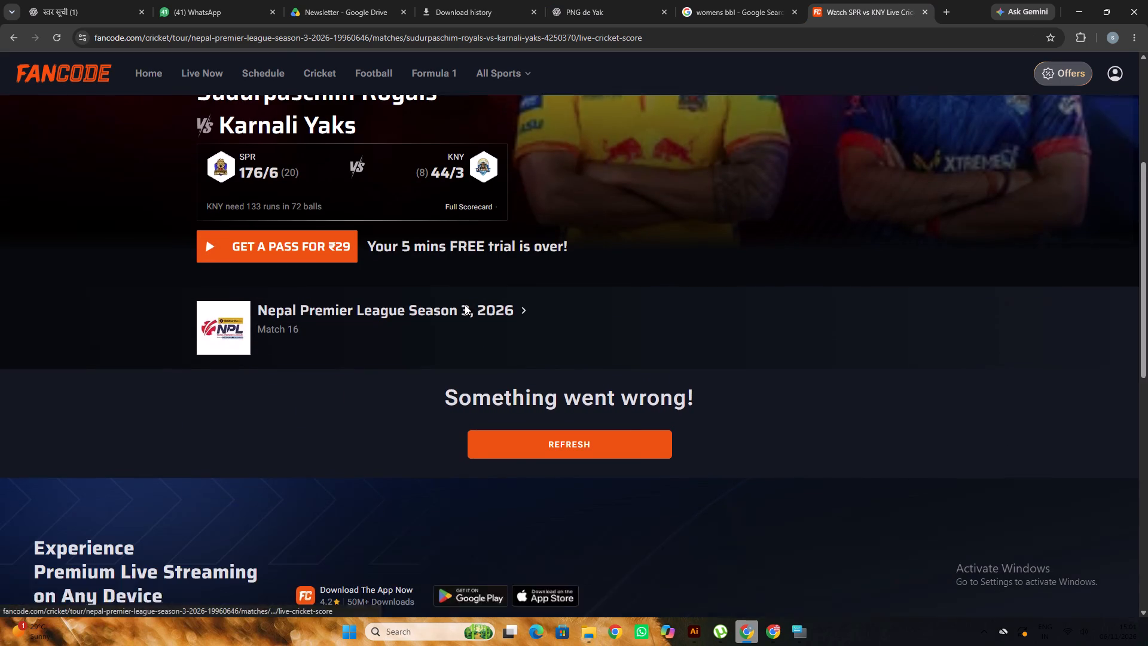
click(333, 187)
click(472, 181)
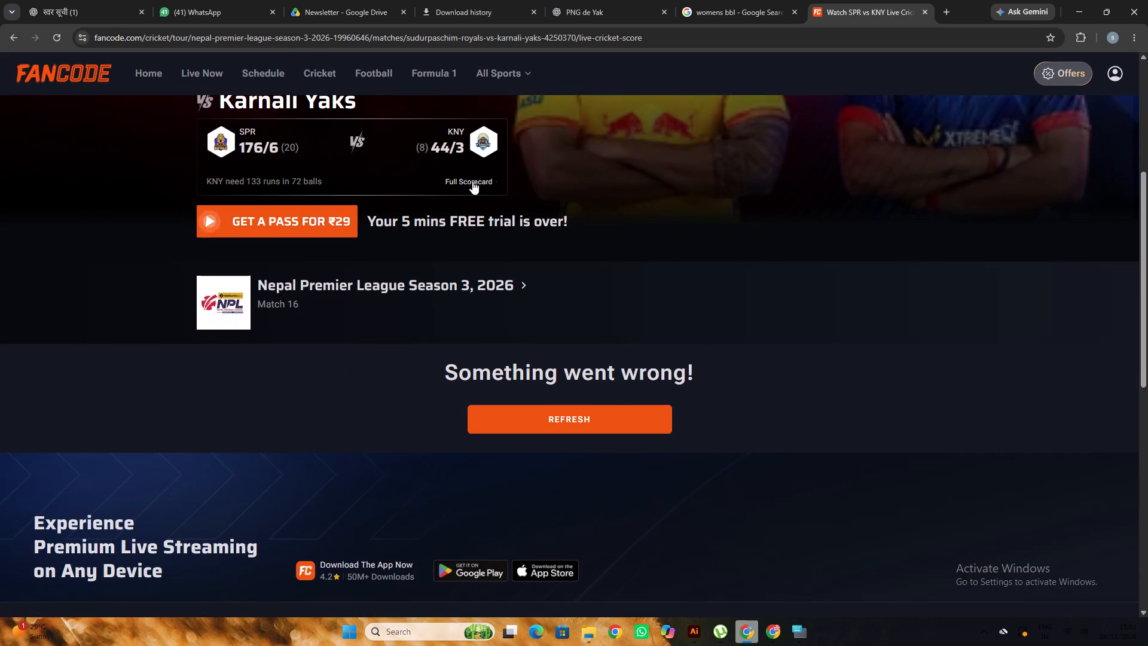
scroll(472, 181, down, 11)
scroll(472, 184, up, 6)
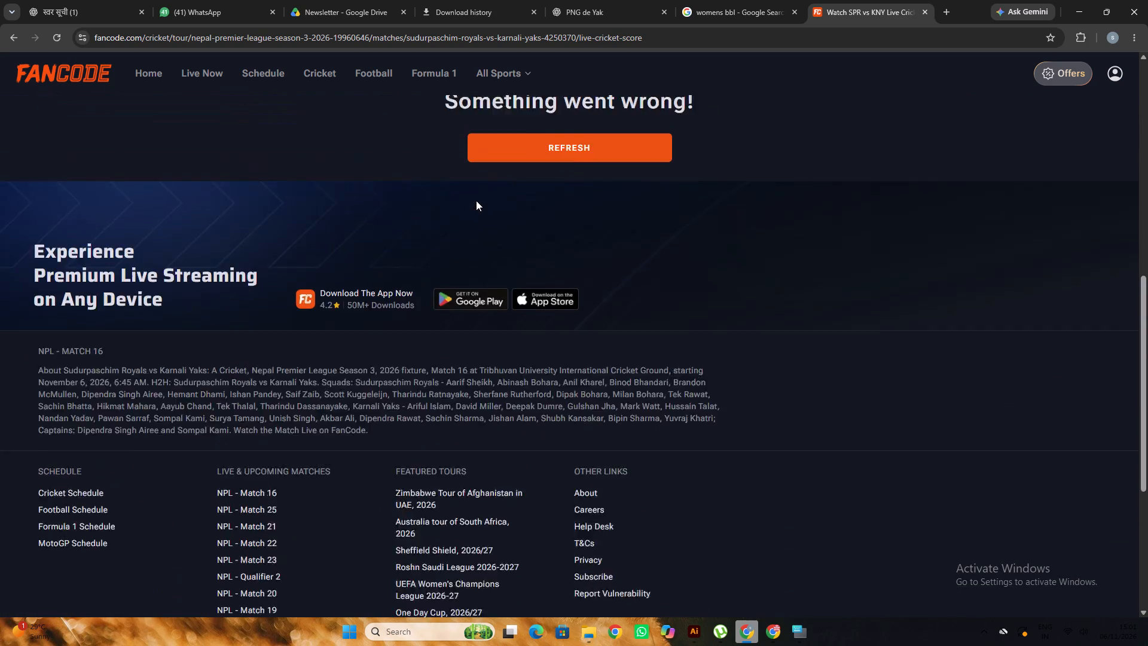
scroll(476, 200, up, 6)
click(475, 324)
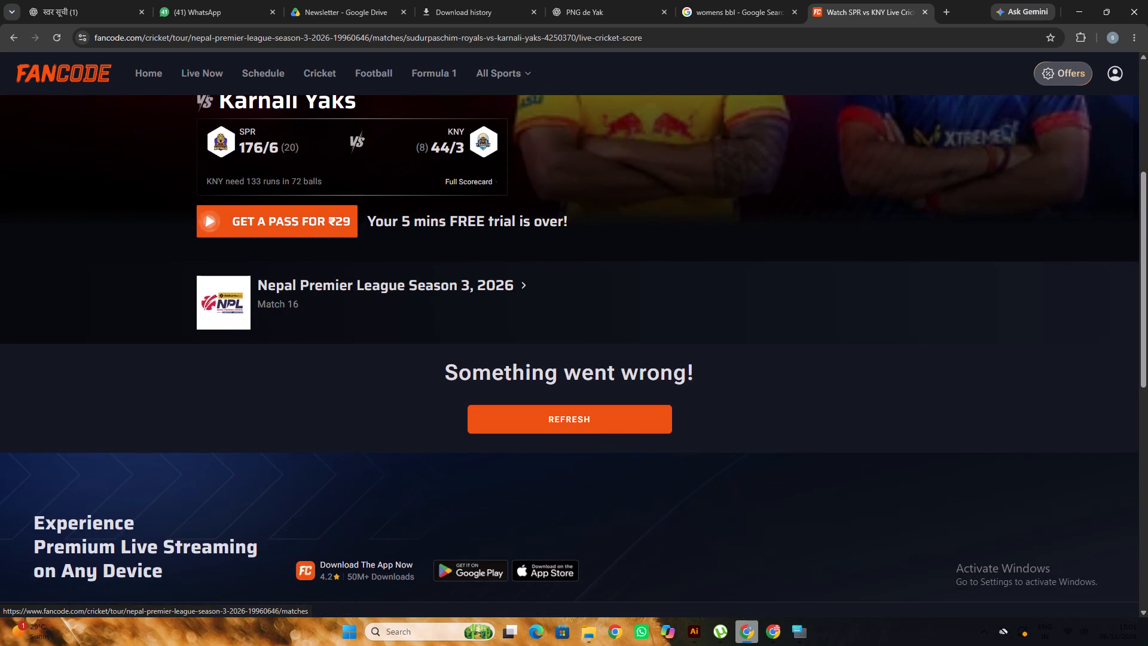
click(481, 140)
scroll(438, 166, up, 4)
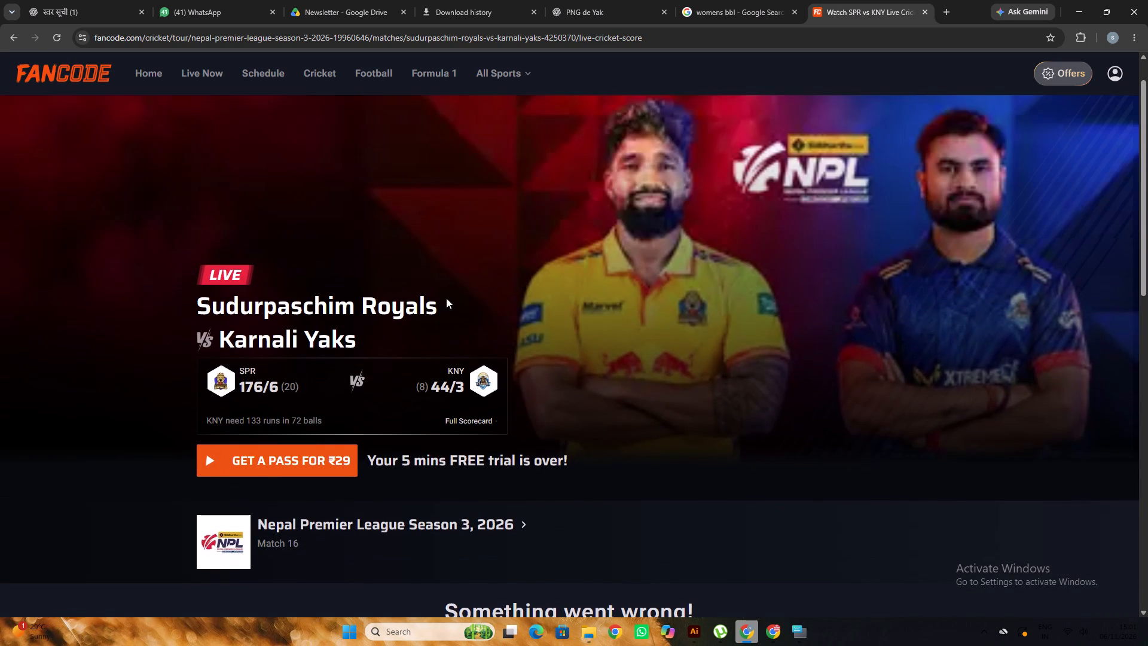
click(380, 377)
double_click(325, 400)
click(288, 392)
scroll(451, 371, down, 1)
click(465, 361)
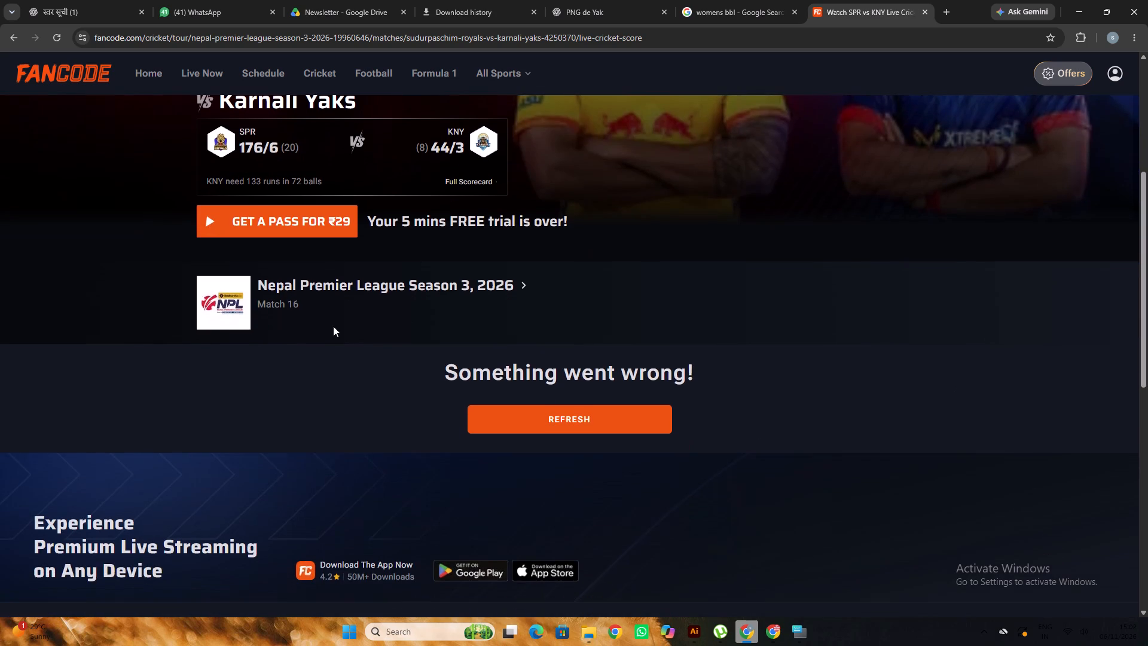
scroll(333, 326, down, 6)
scroll(402, 311, up, 3)
Refresh the FanCode match page and examine the Karnali Yaks batting scorecard.
click(551, 234)
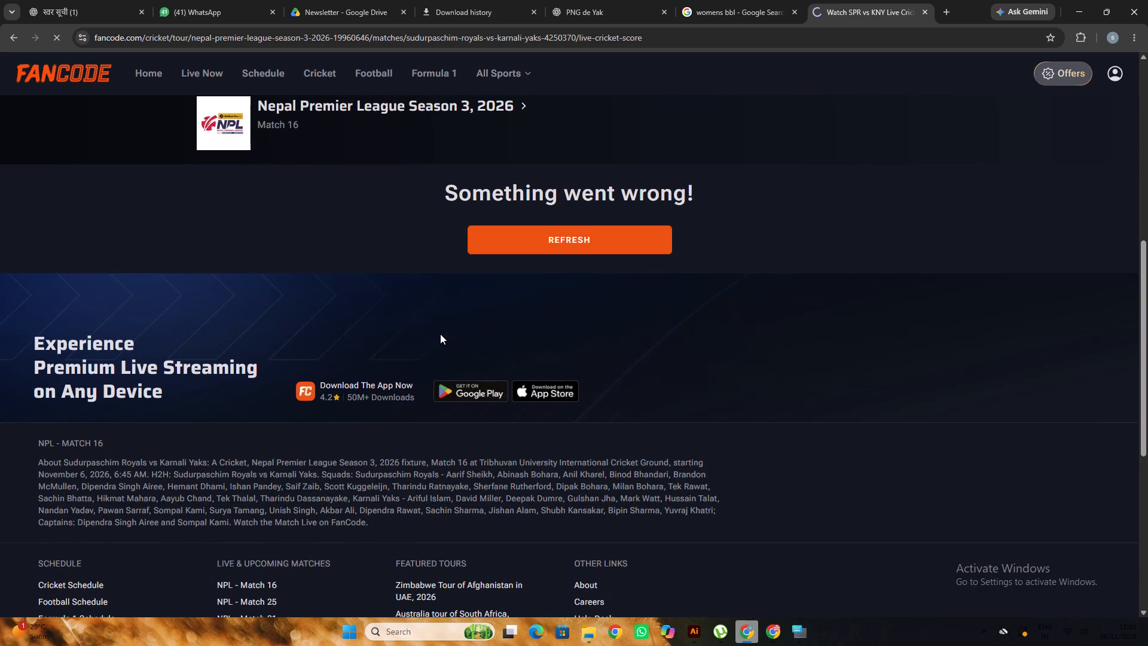
scroll(441, 330, down, 1)
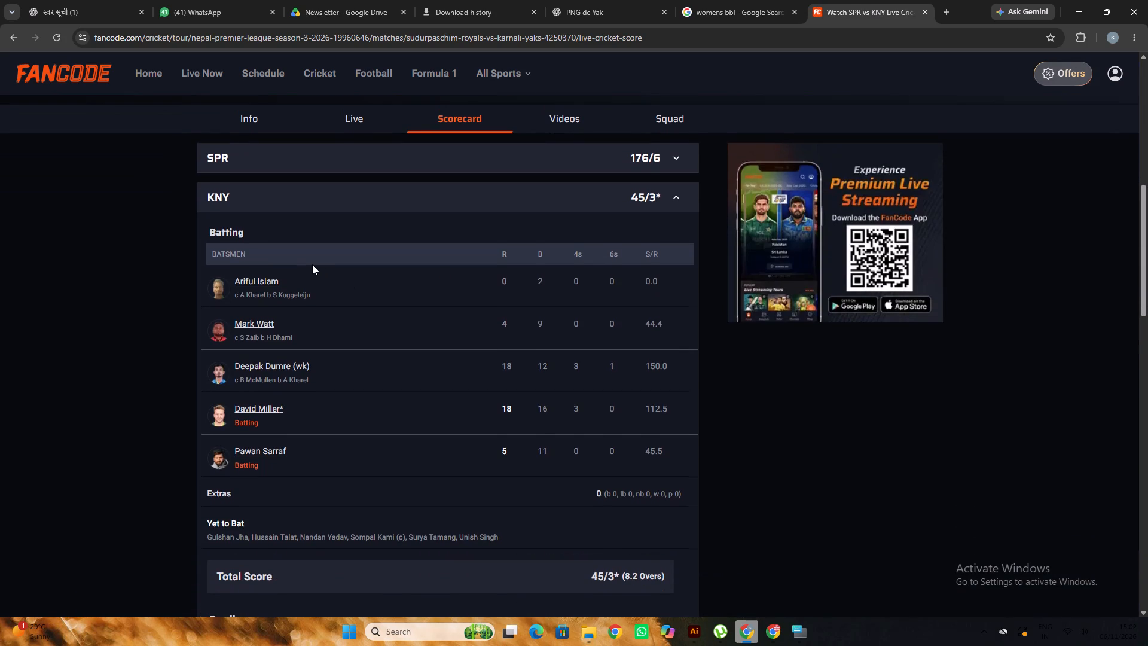
click(62, 37)
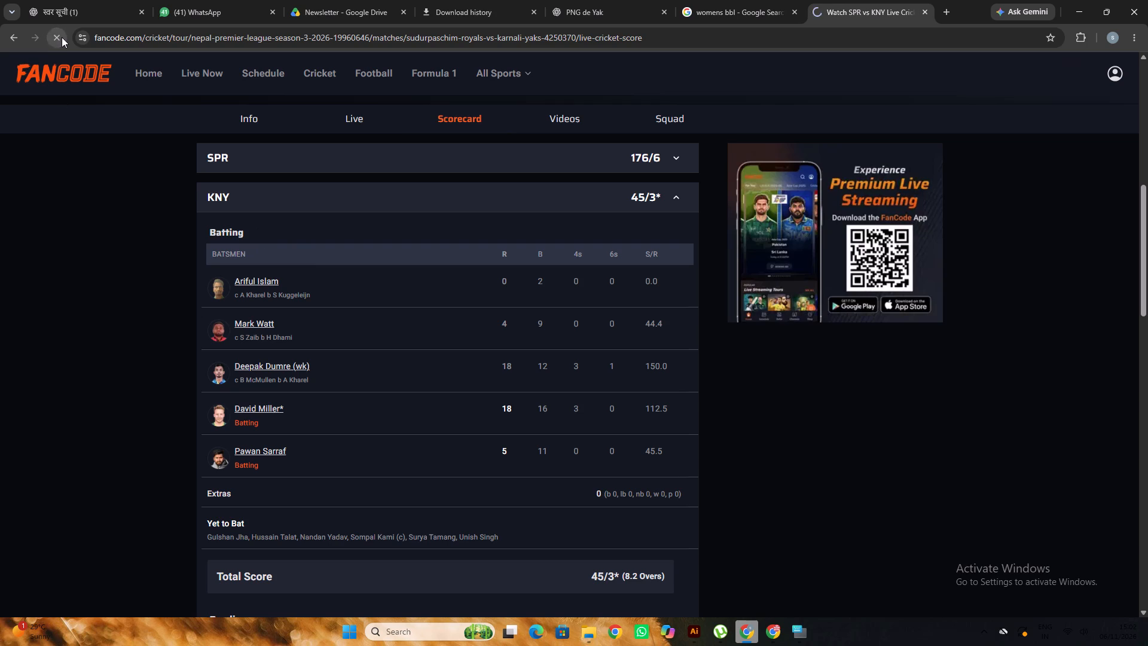
click(62, 37)
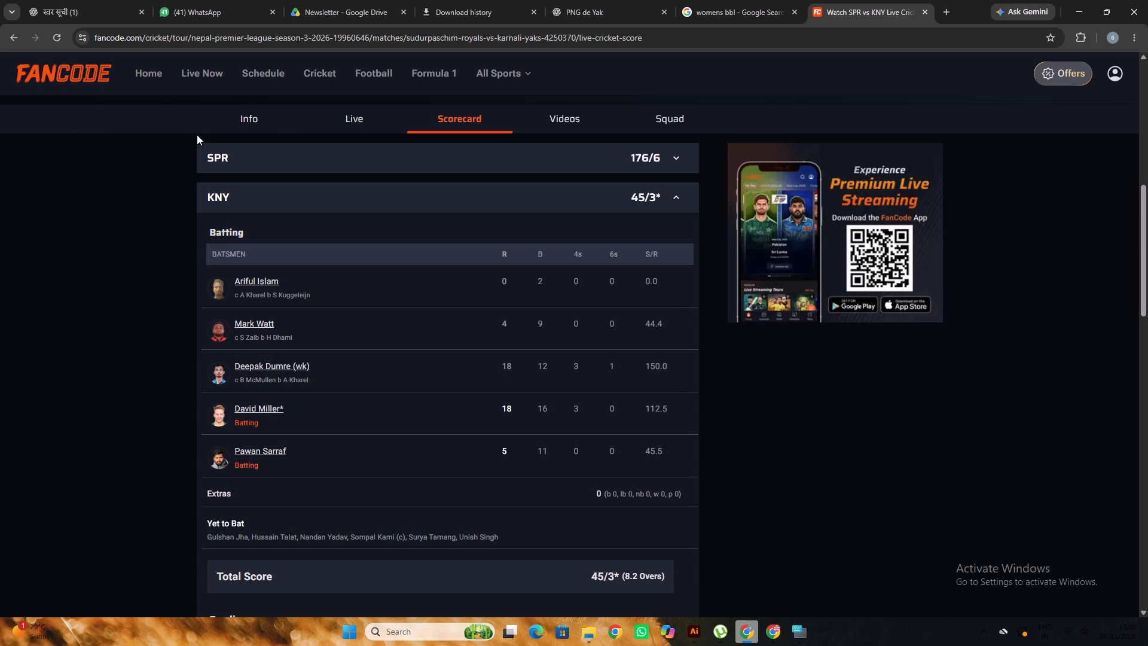
Return to Illustrator and look over Capsule 50's three pages side by side.
click(569, 2)
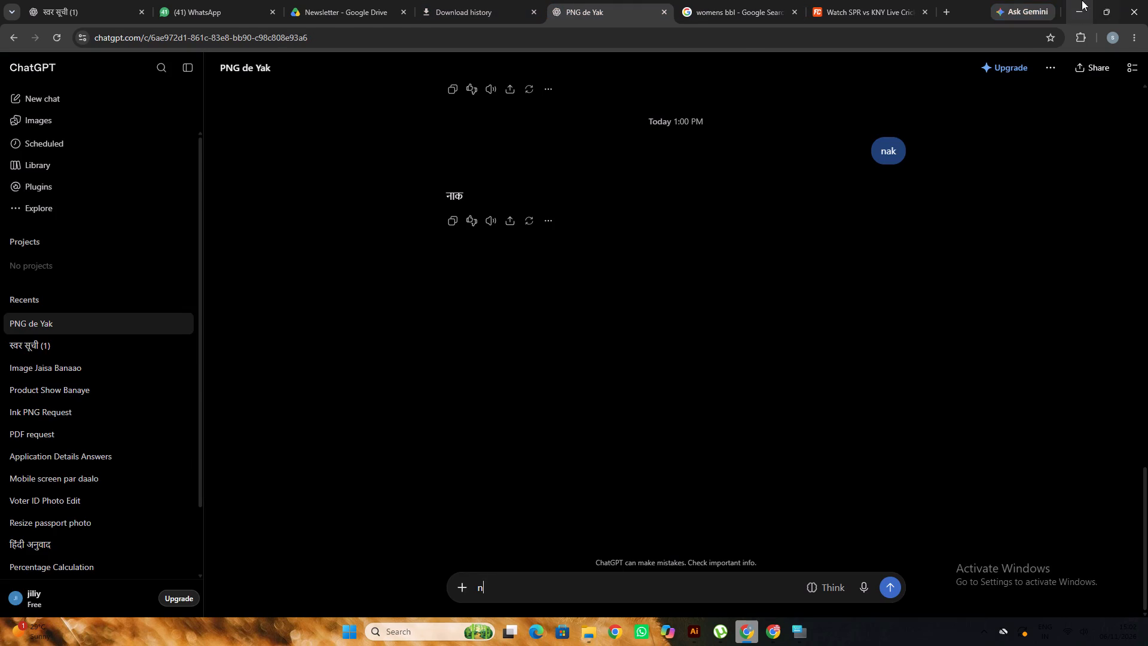
click(1082, 0)
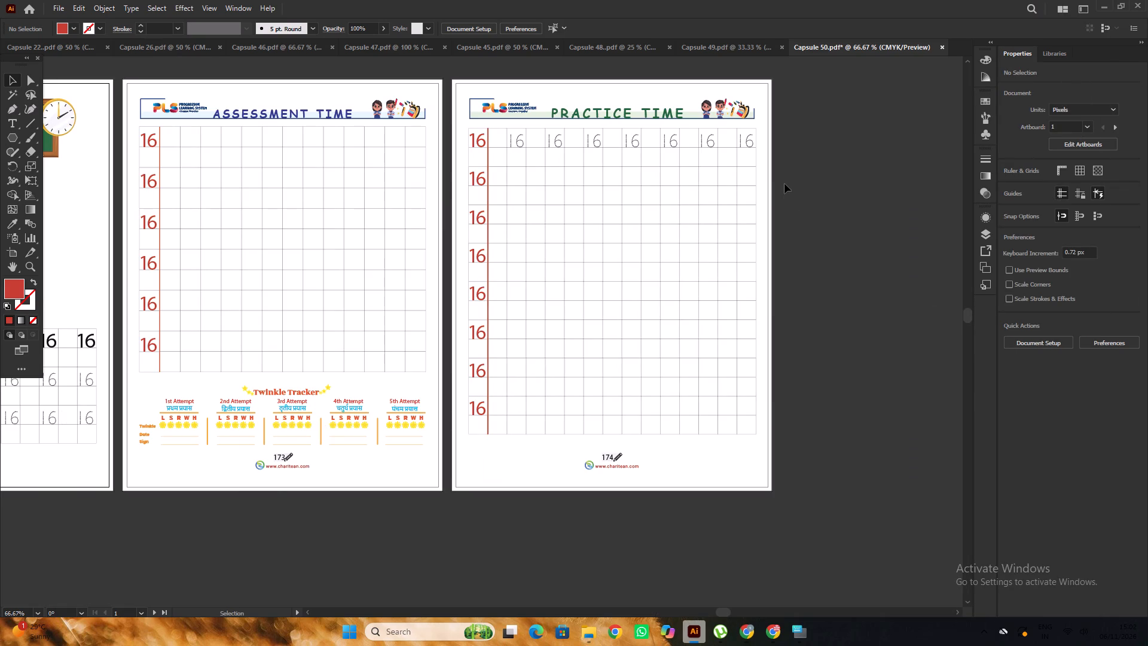
alt+scroll(784, 180, down, 1)
key(space)
key(space)
drag(289, 243, 477, 208)
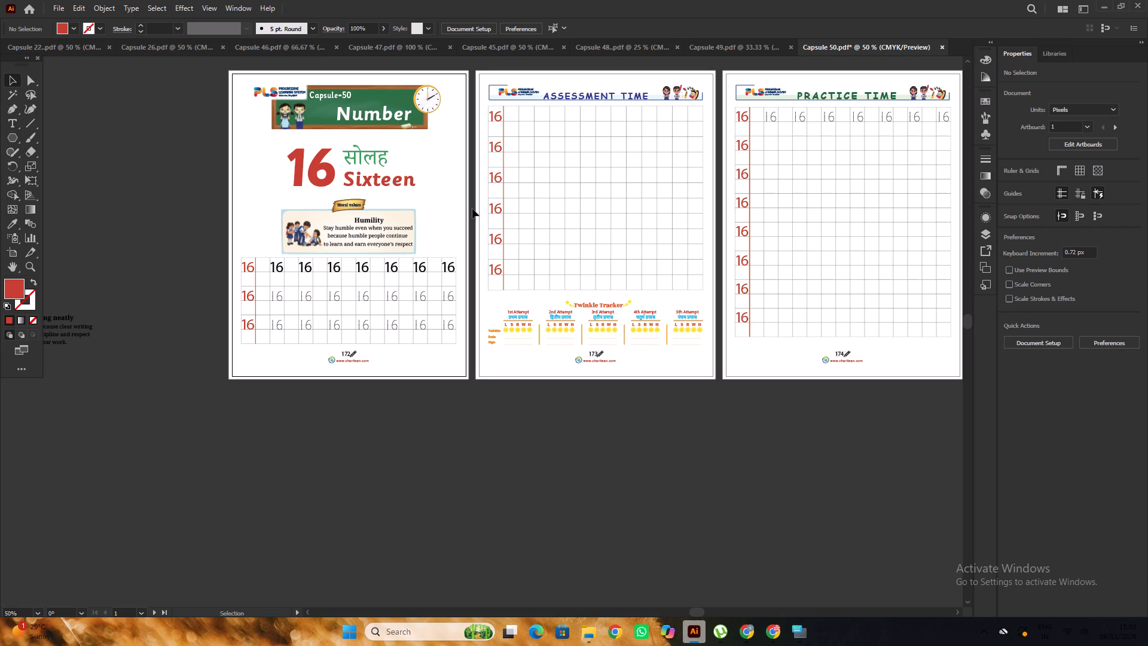
Switch to Google Chrome and go from the Newsletter folder to the Google Drive home page.
click(753, 635)
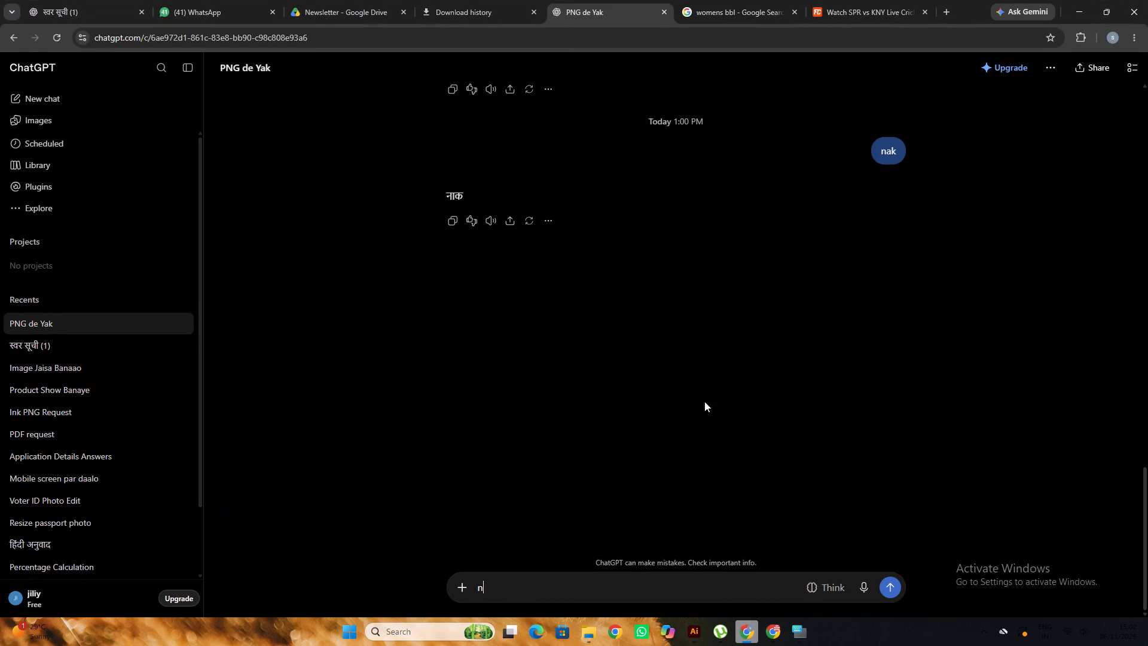
scroll(516, 145, up, 4)
click(356, 0)
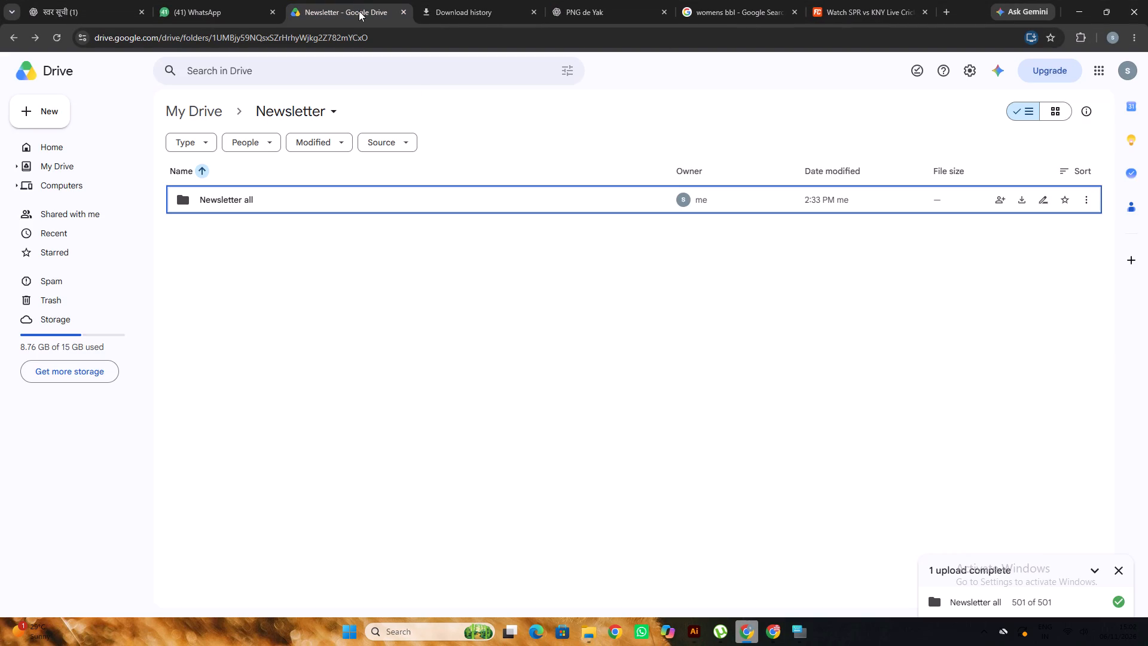
click(706, 321)
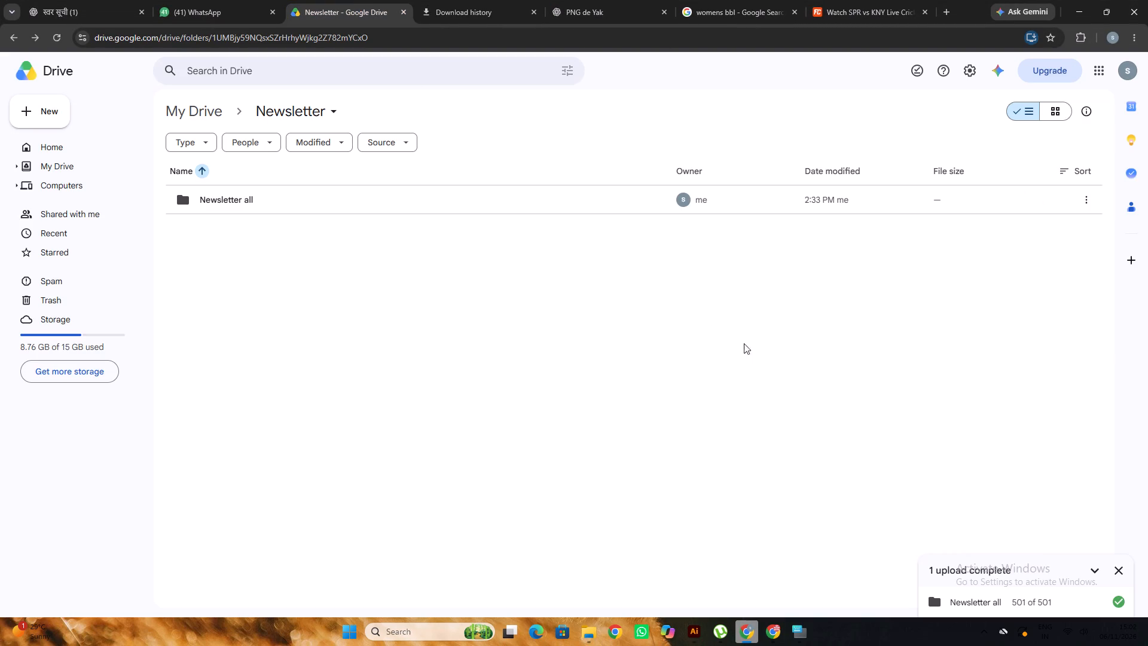
click(106, 151)
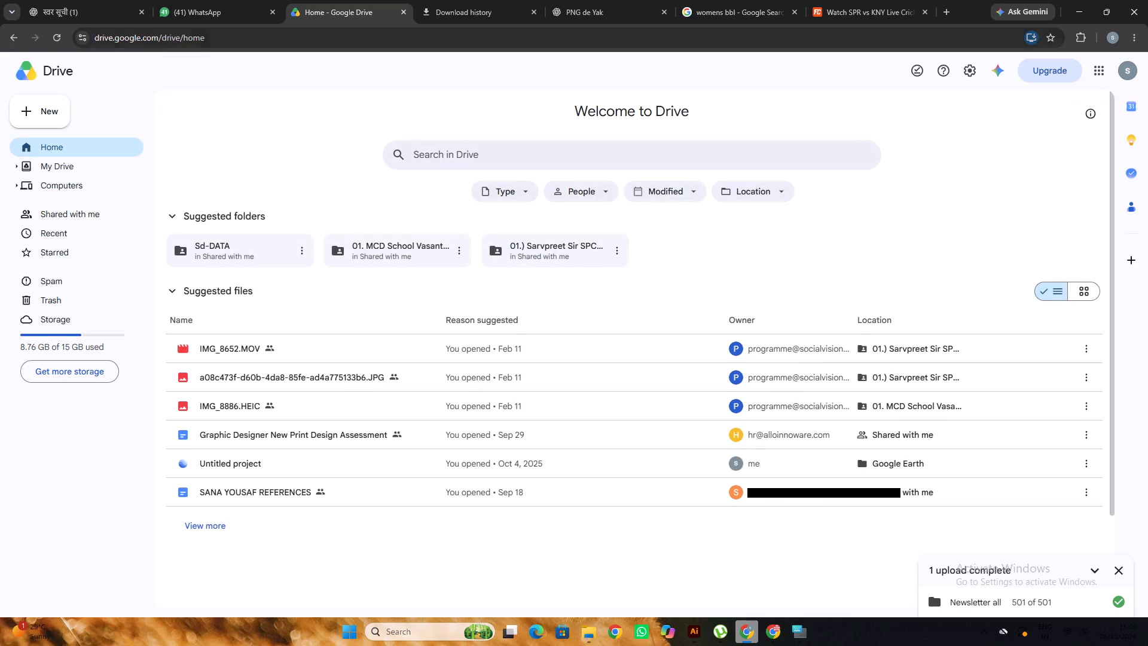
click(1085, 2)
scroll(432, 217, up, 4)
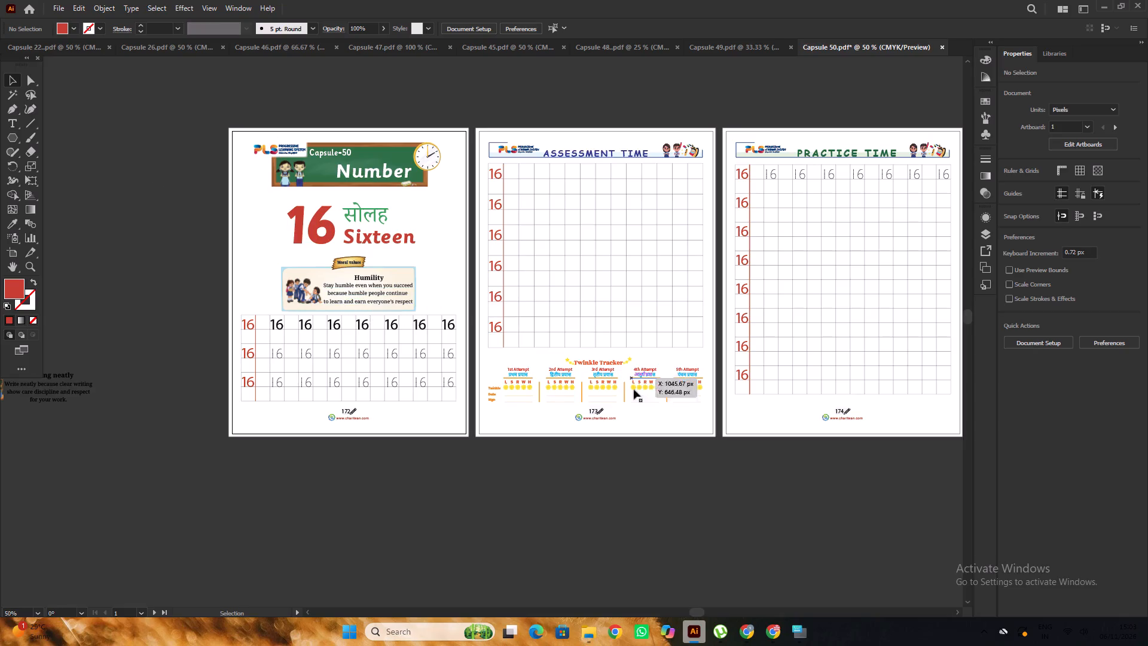
Switch to Google Chrome and look into the shared Sd-DATA folder in Google Drive.
click(753, 627)
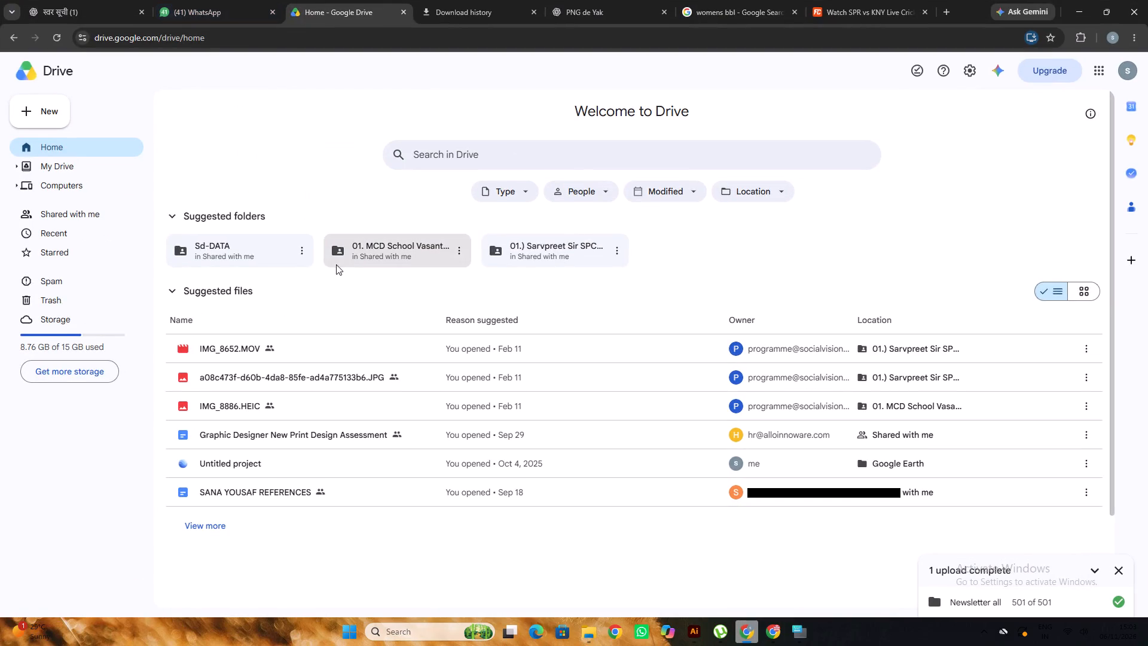
double_click(267, 252)
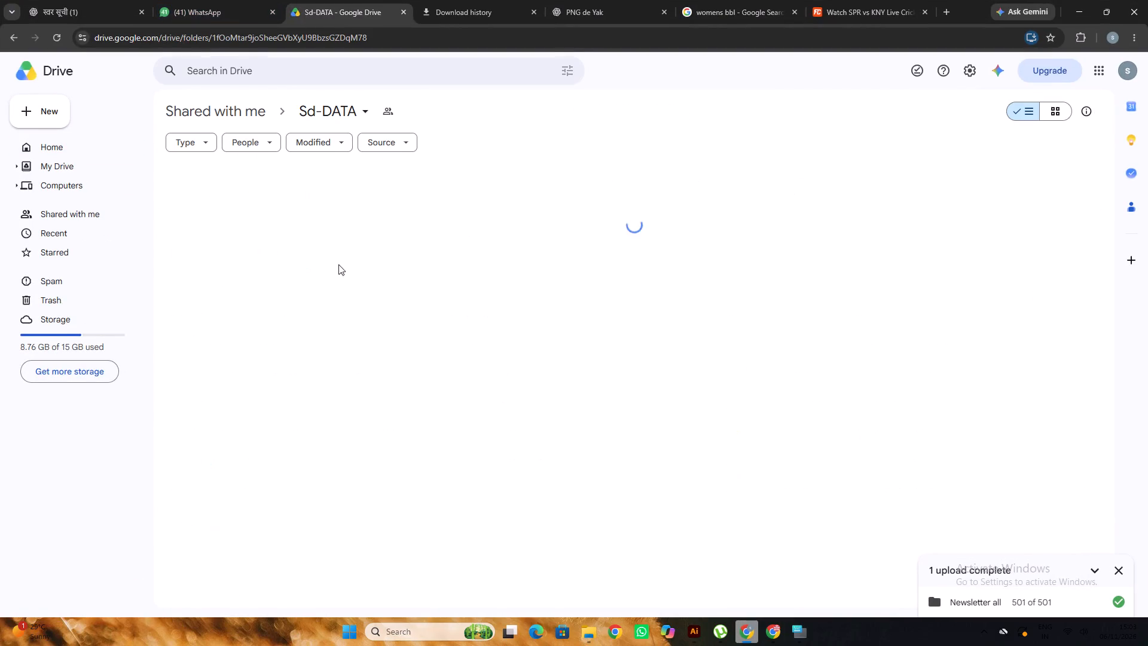
scroll(362, 262, up, 2)
Go to My Drive and check the actions available for the Newsletter folder.
click(95, 160)
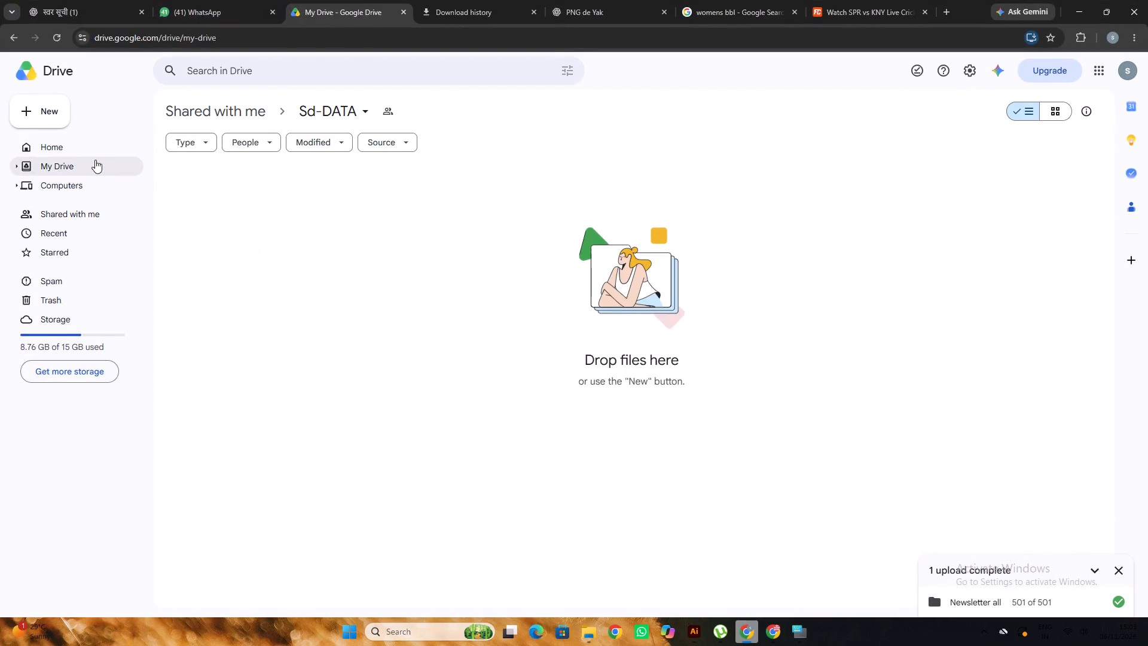
right_click(330, 228)
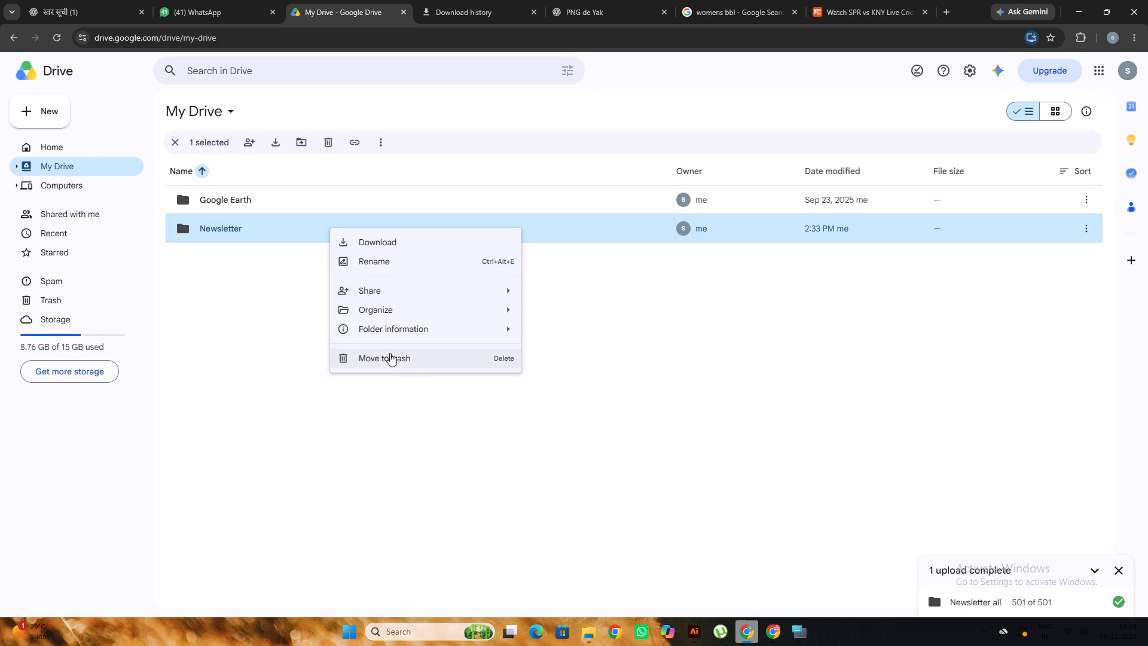
click(276, 295)
right_click(269, 239)
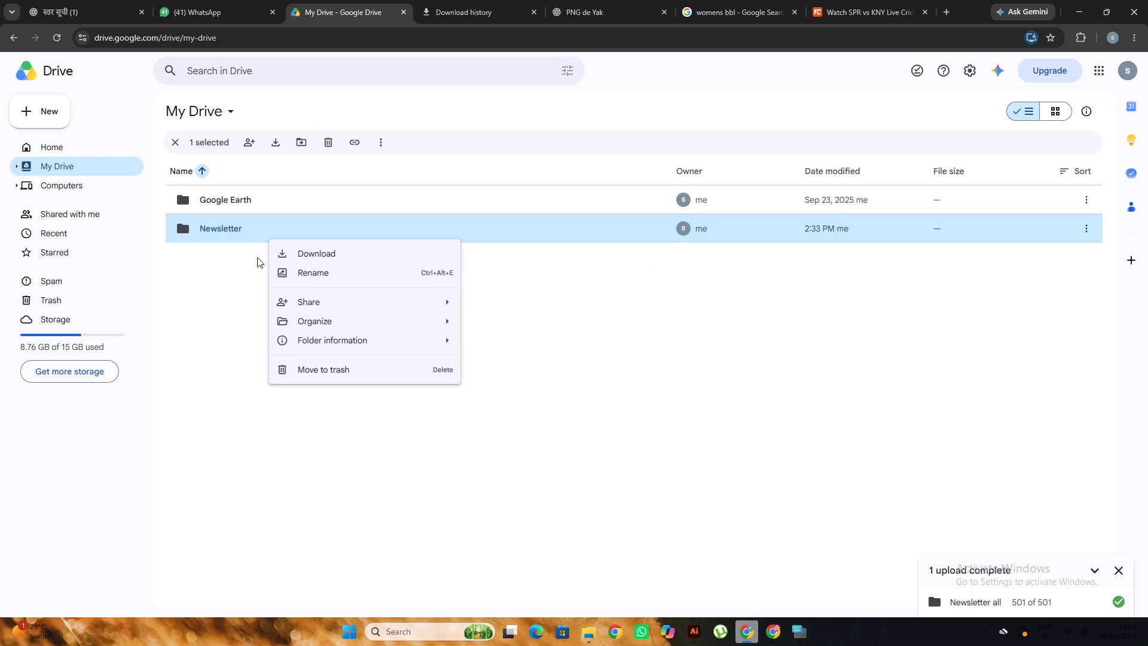
click(240, 263)
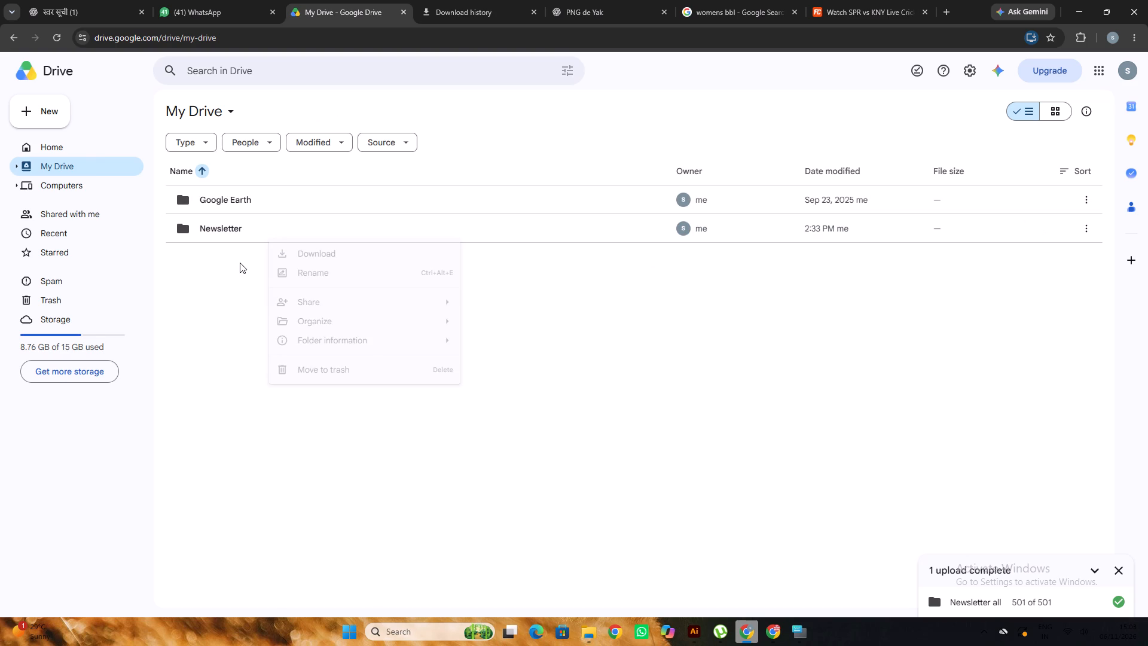